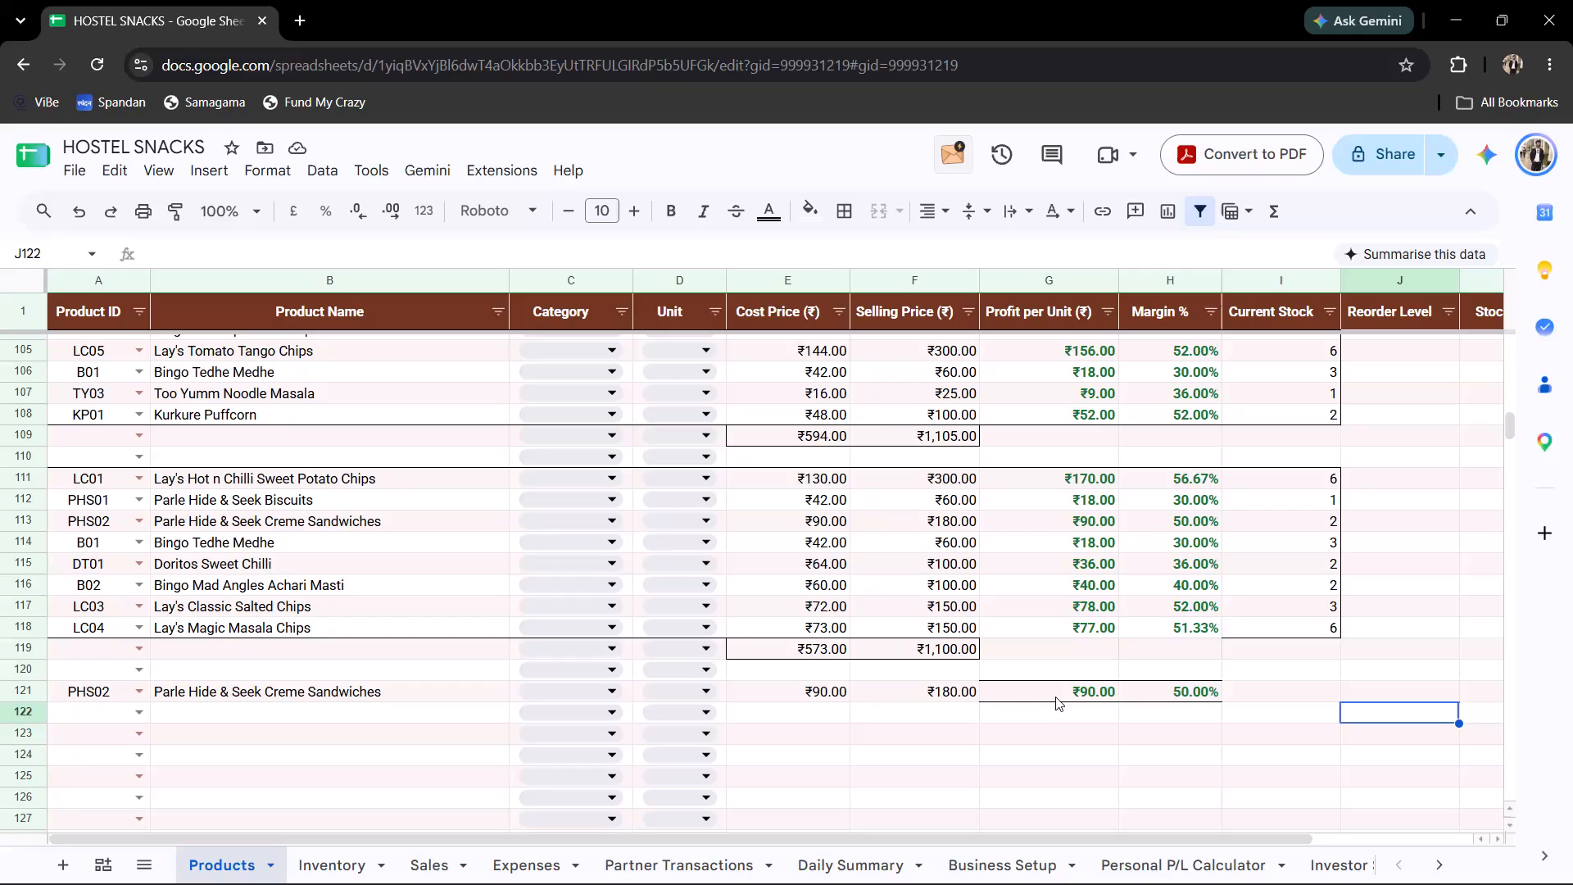
Remove the borders from the profit and margin cells G121:H121 in the Products sheet.
drag(1055, 696, 1137, 692)
click(845, 222)
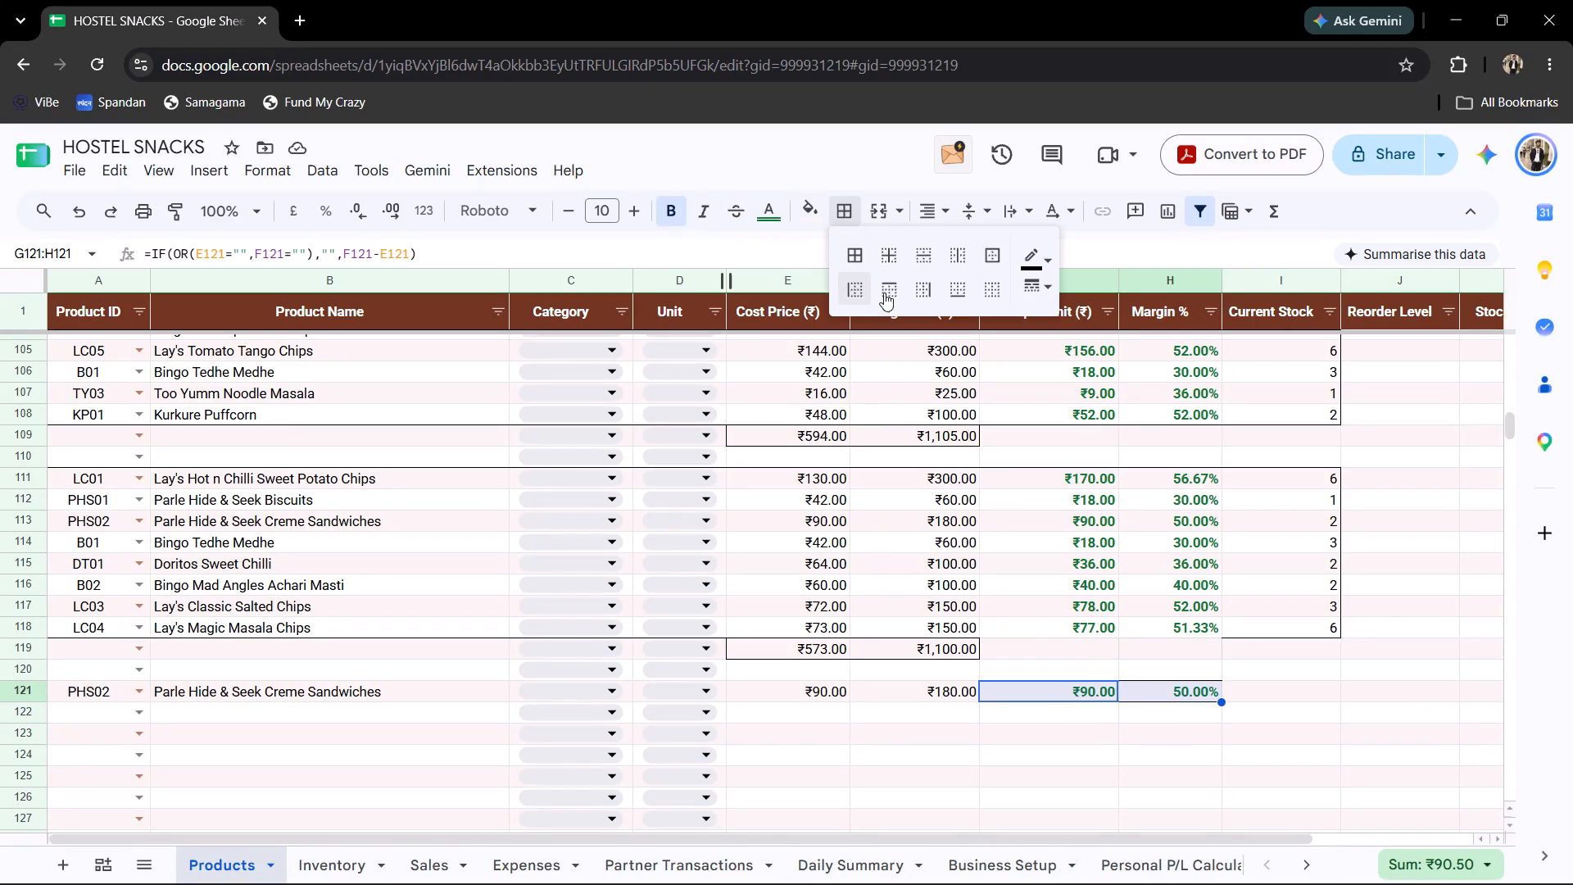
click(996, 302)
click(1138, 726)
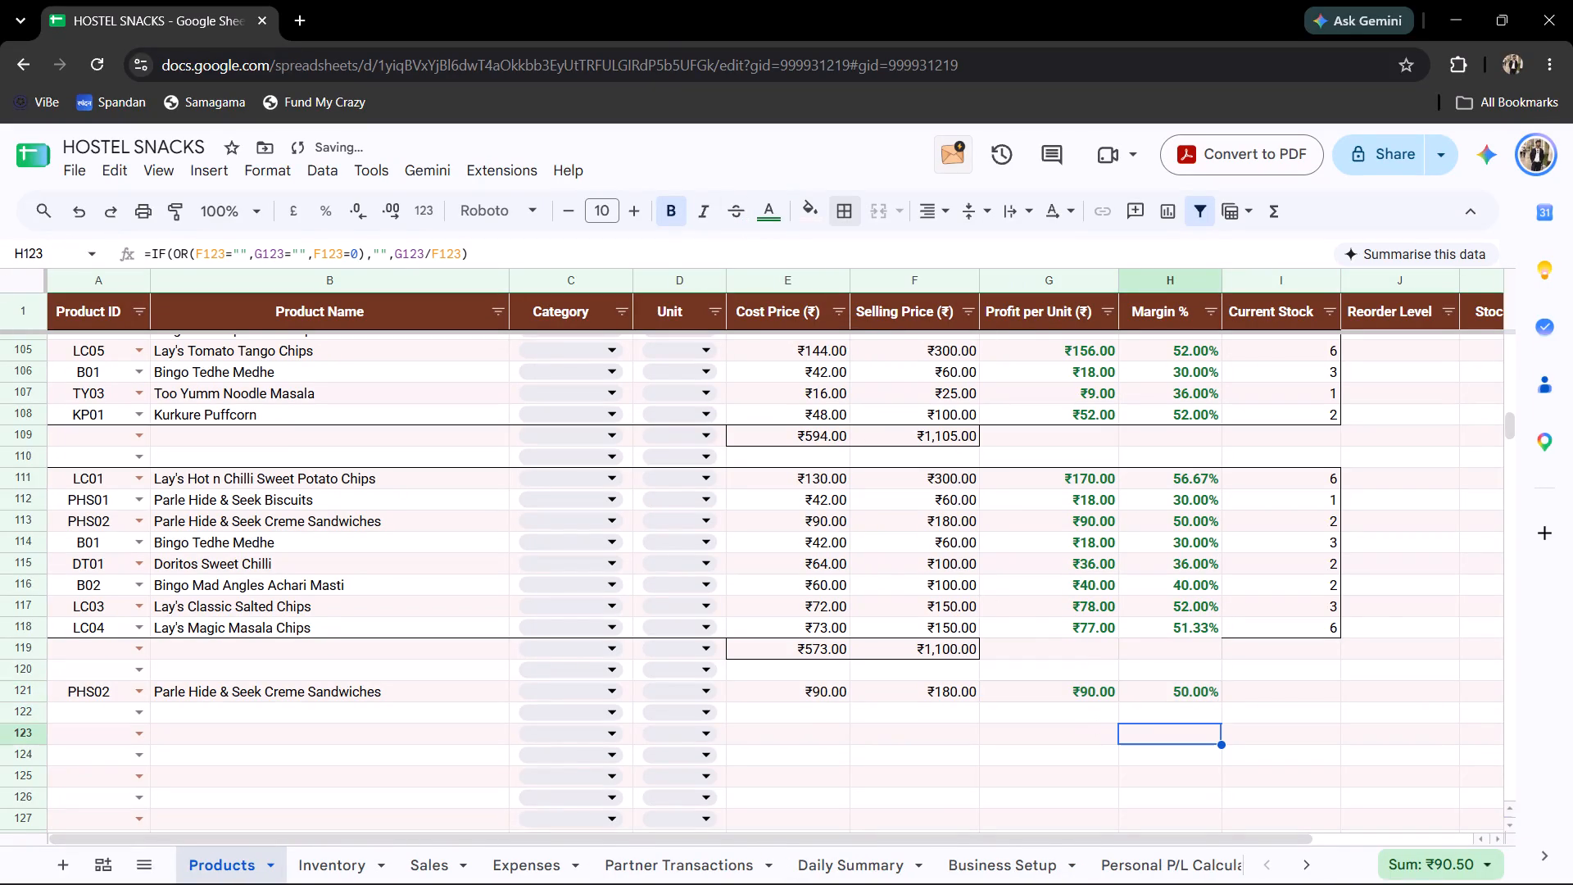
Enter a current stock of 1 for Parle Hide & Seek Creme Sandwiches in row 121.
click(1303, 688)
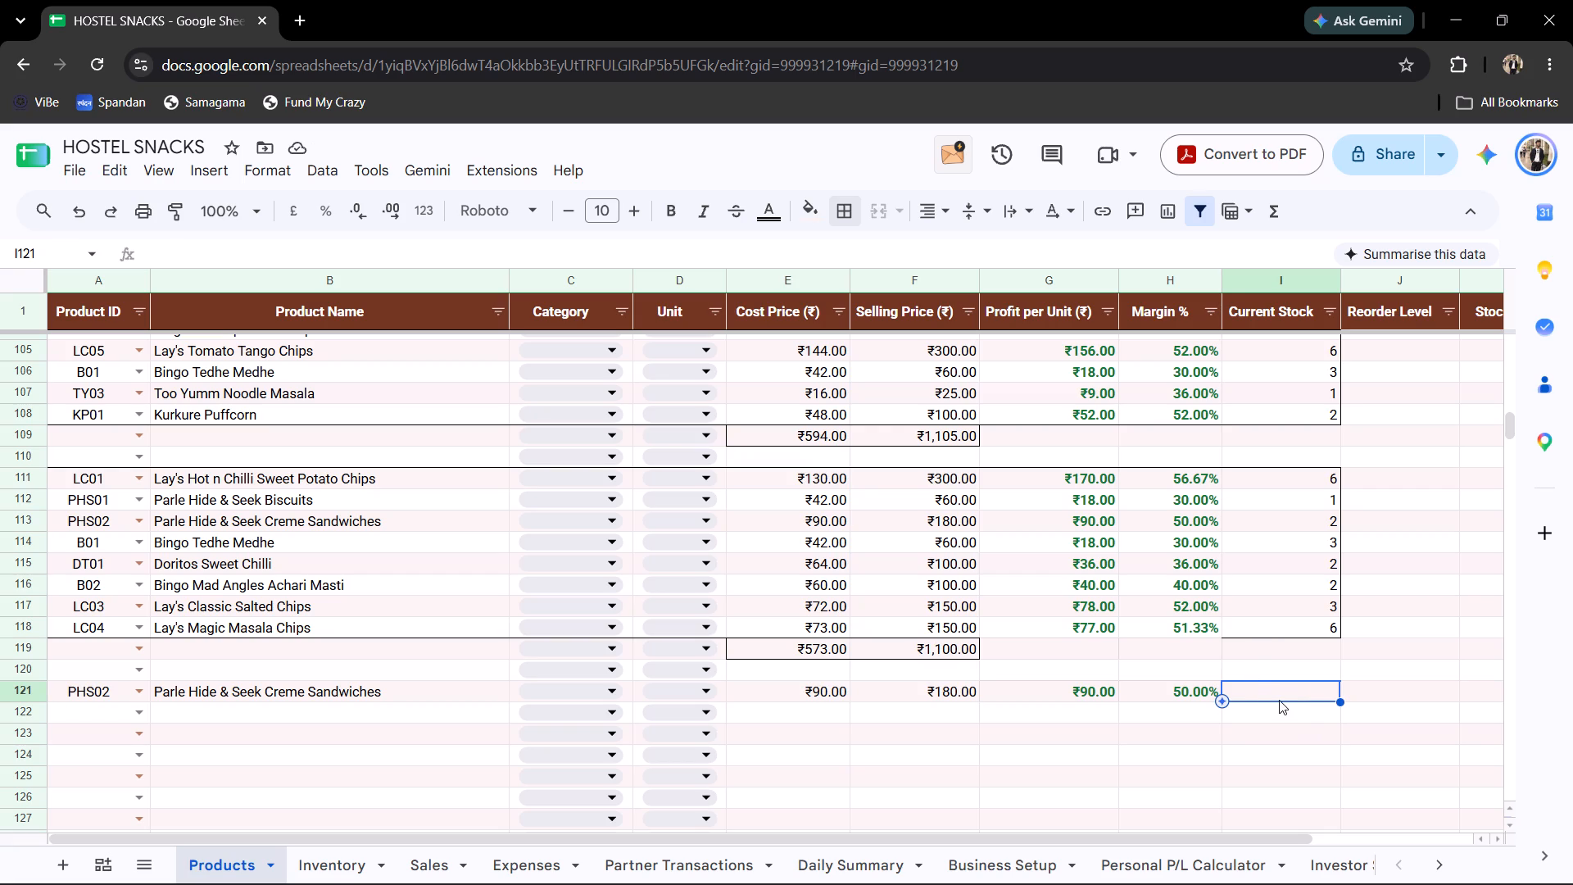
key(1)
key(Return)
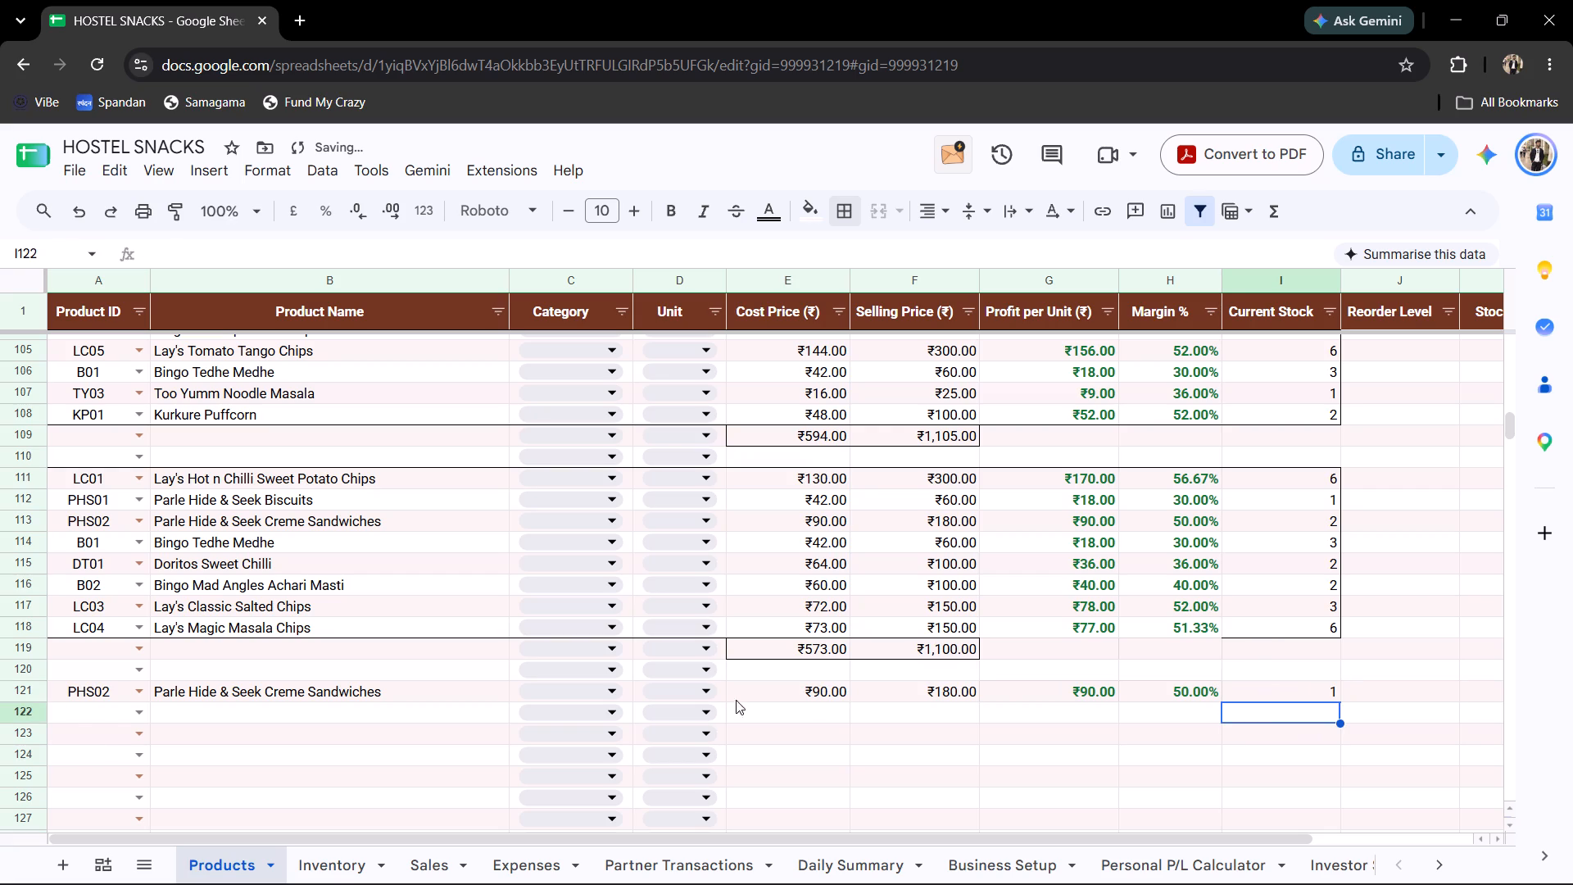
Fill row 122 with product ID LC01, cost price 130, selling price 300 and current stock 6.
click(107, 715)
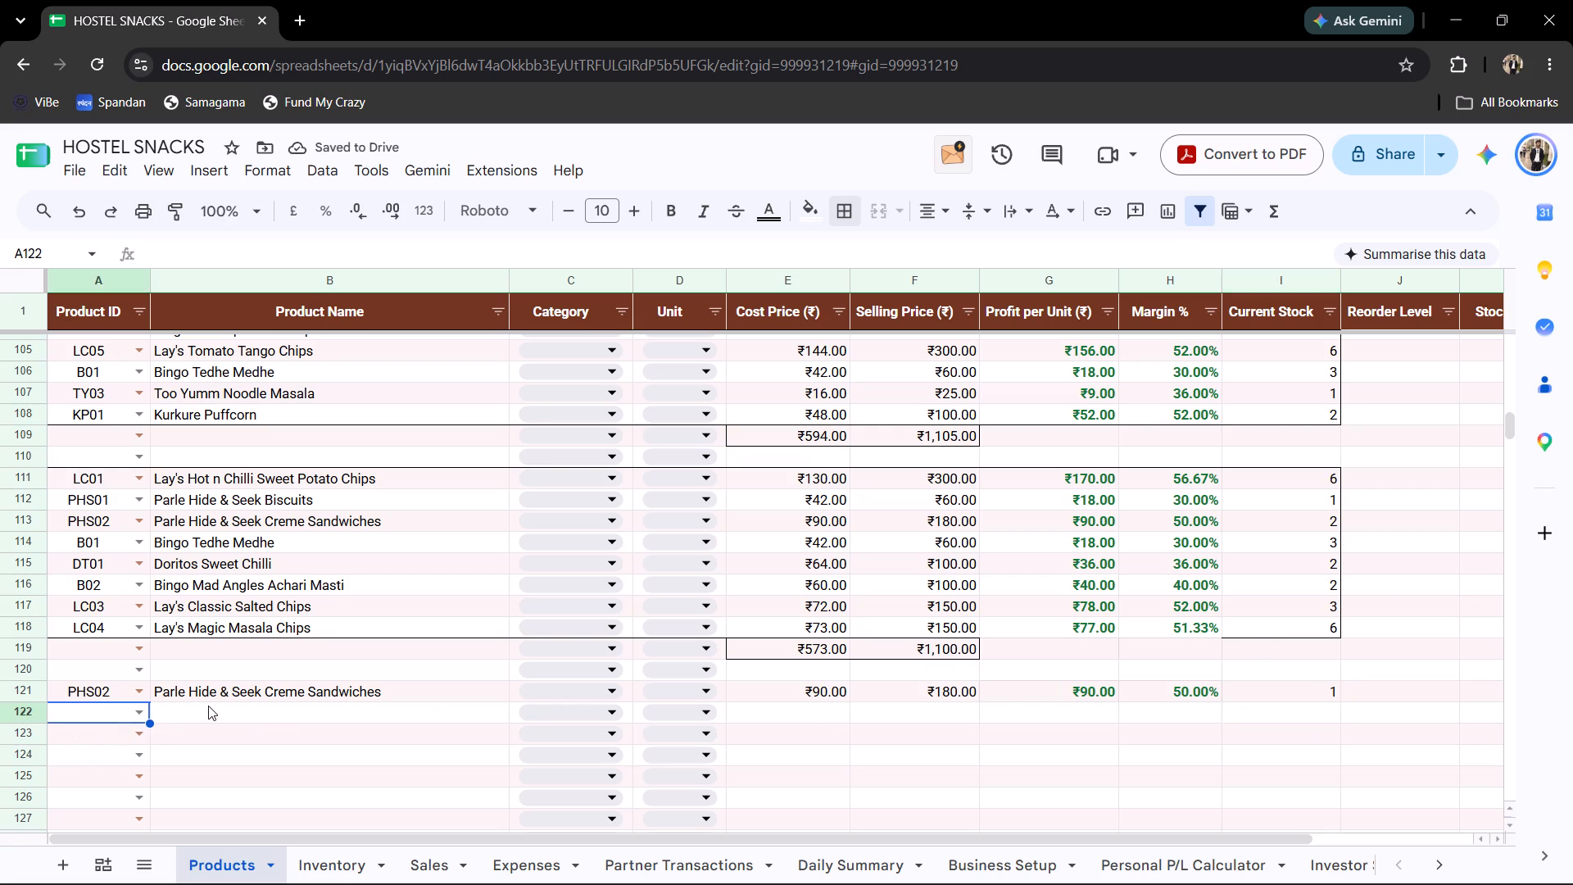
click(141, 710)
click(102, 183)
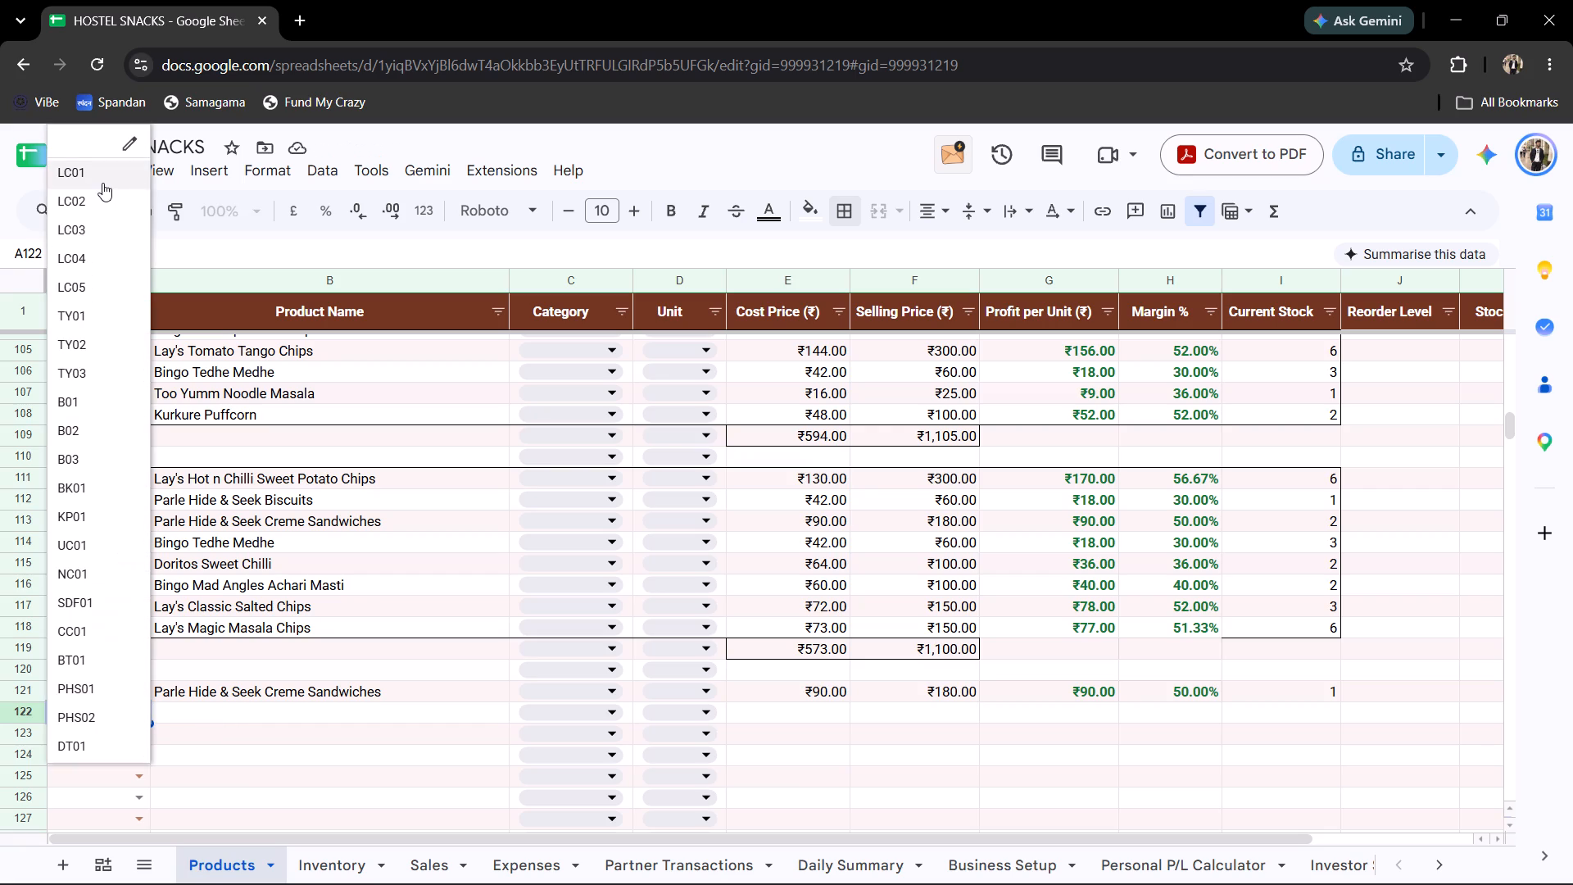
click(737, 706)
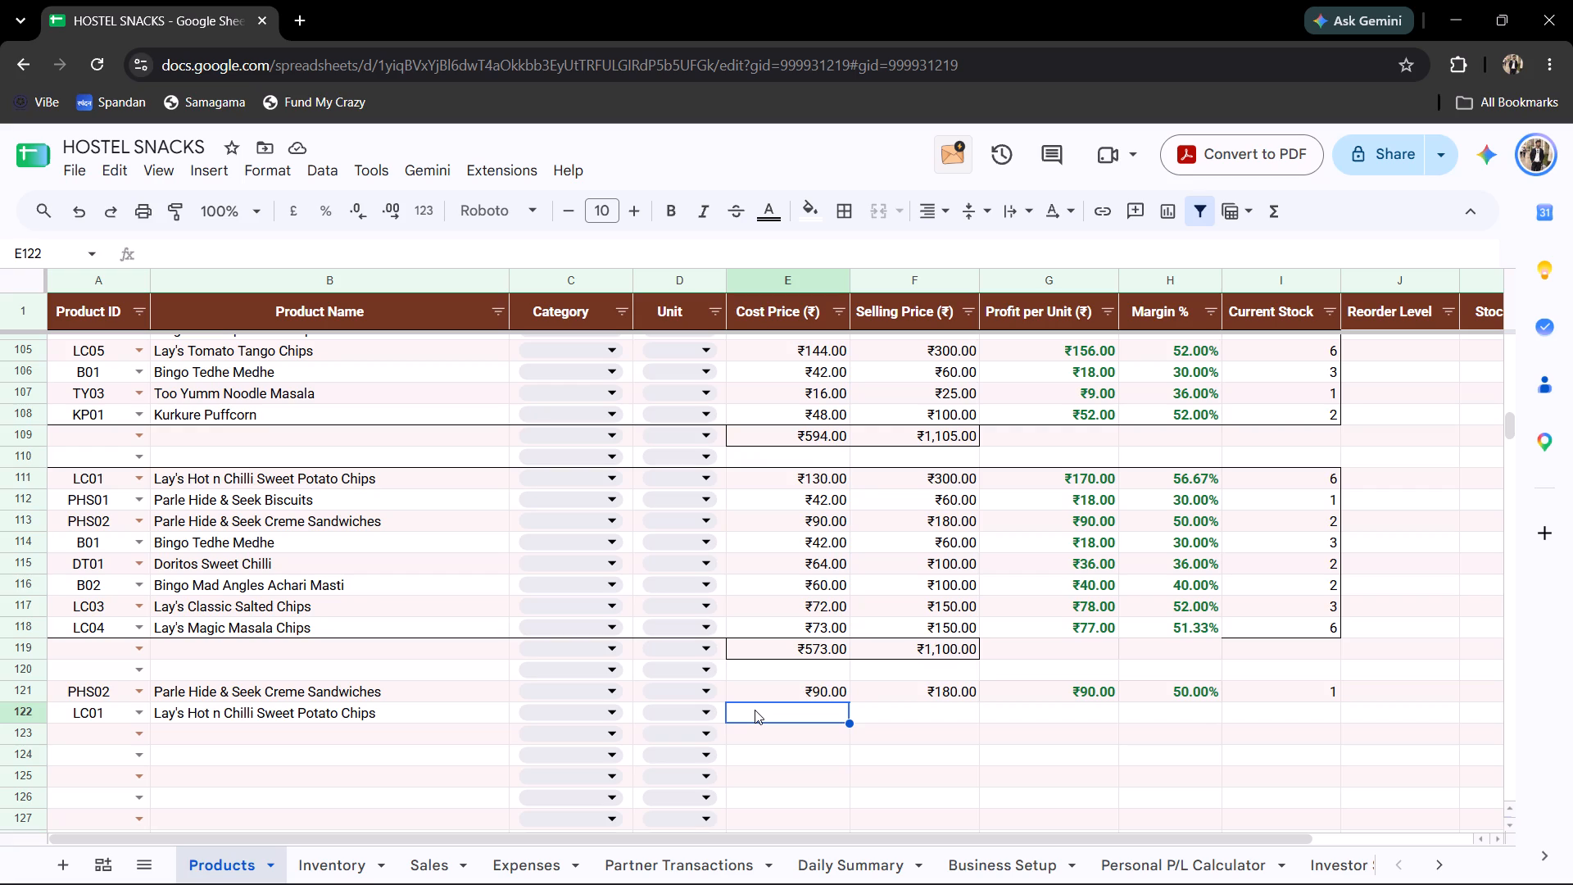
text(130)
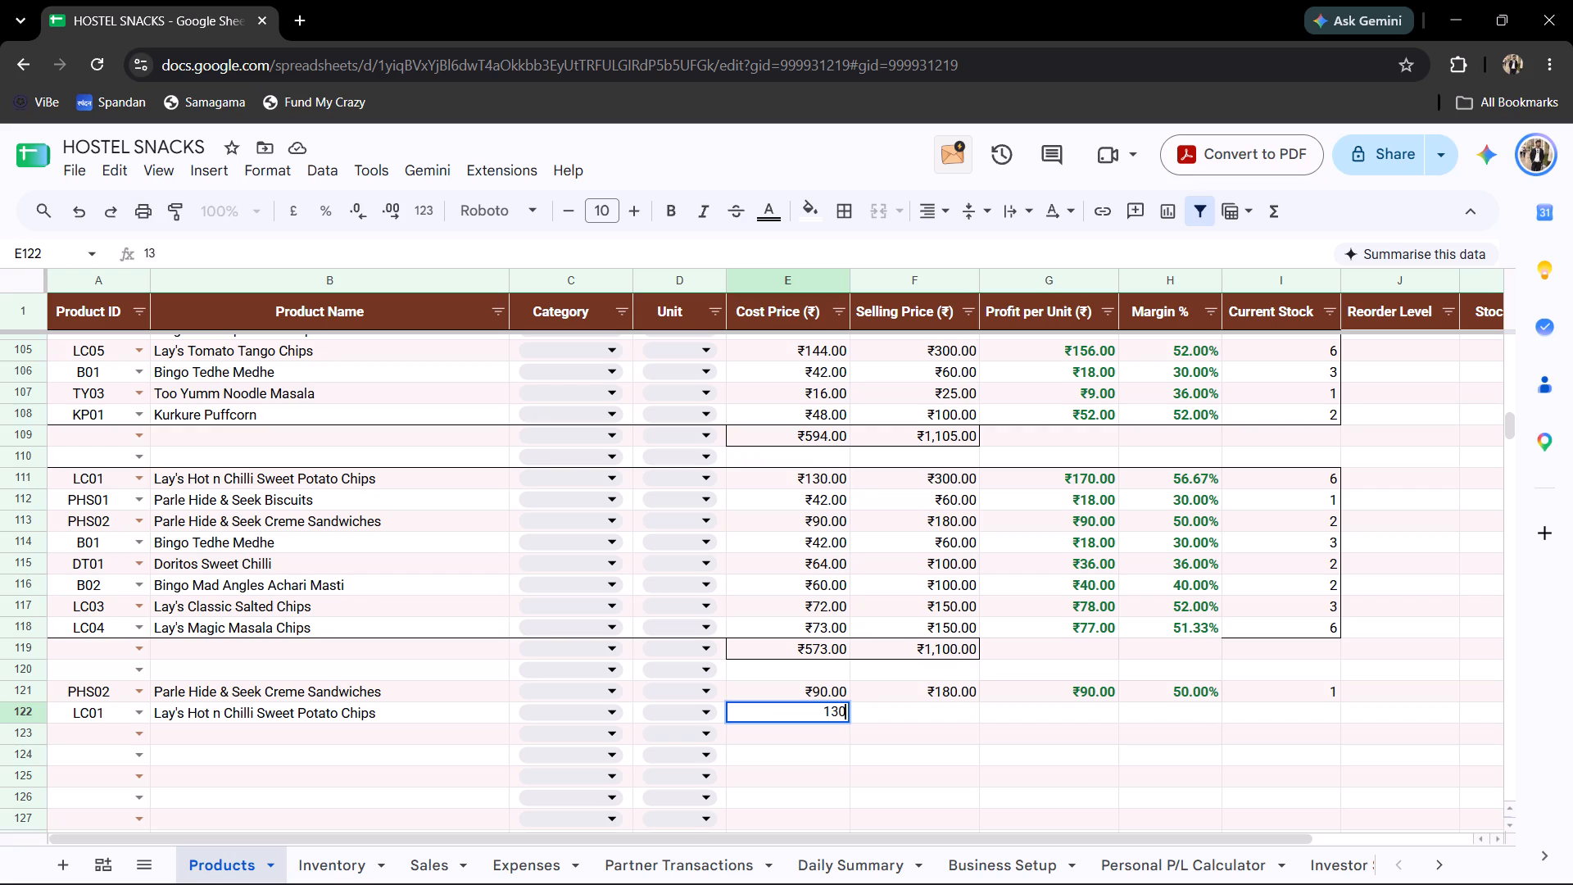
key(Tab)
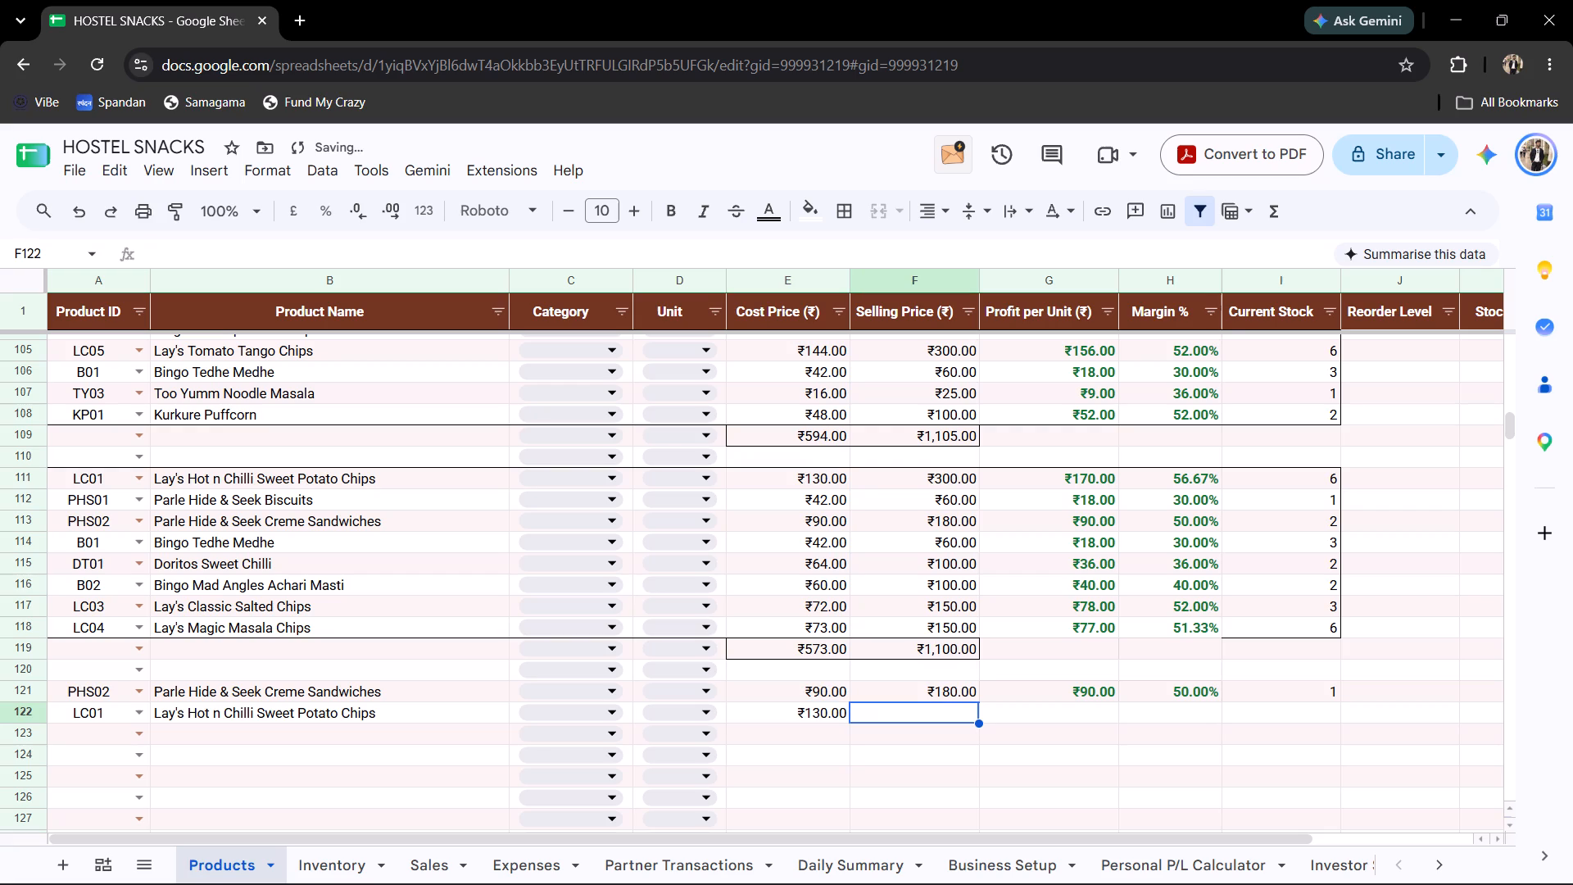
text(300)
key(Tab)
key(Tab)
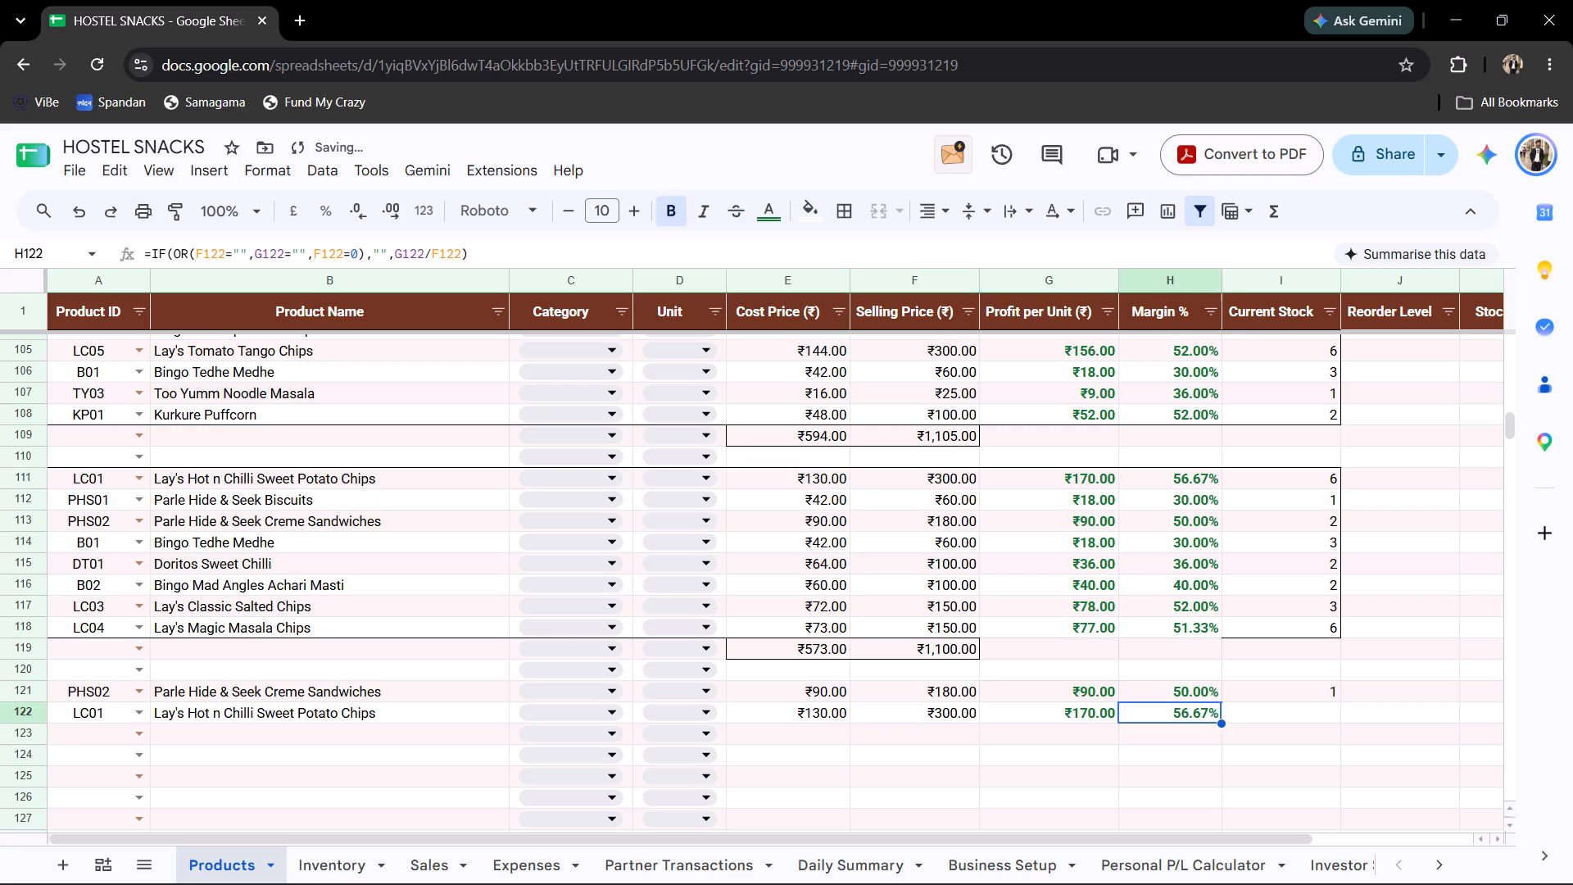
key(Tab)
key(6)
key(Return)
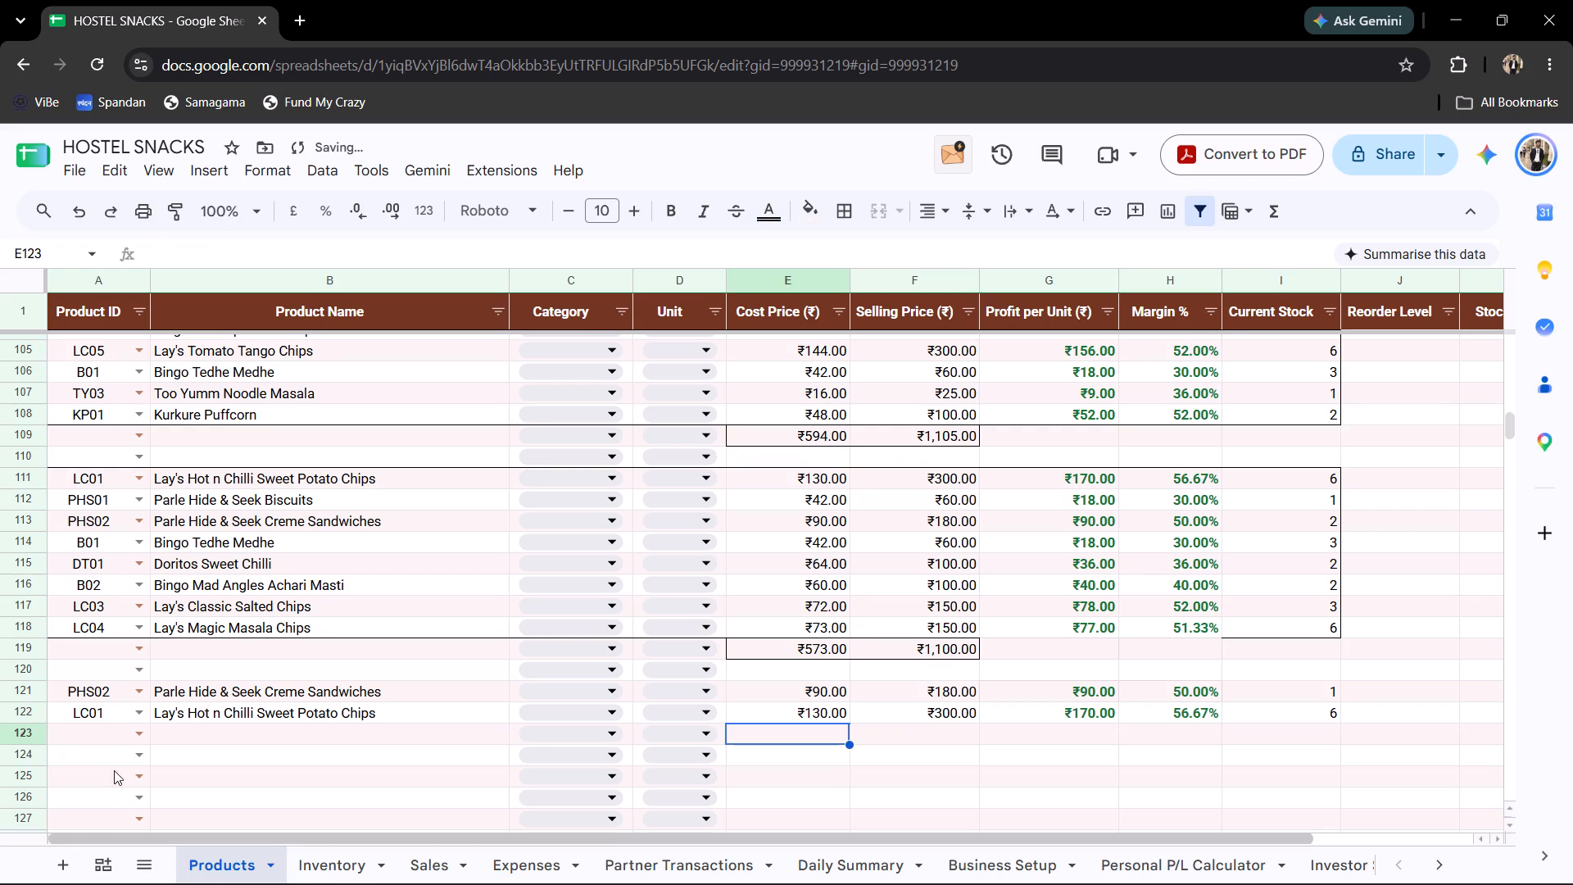
Fill row 123 with product ID B02, cost price 60, selling price 100 and current stock 2.
click(102, 742)
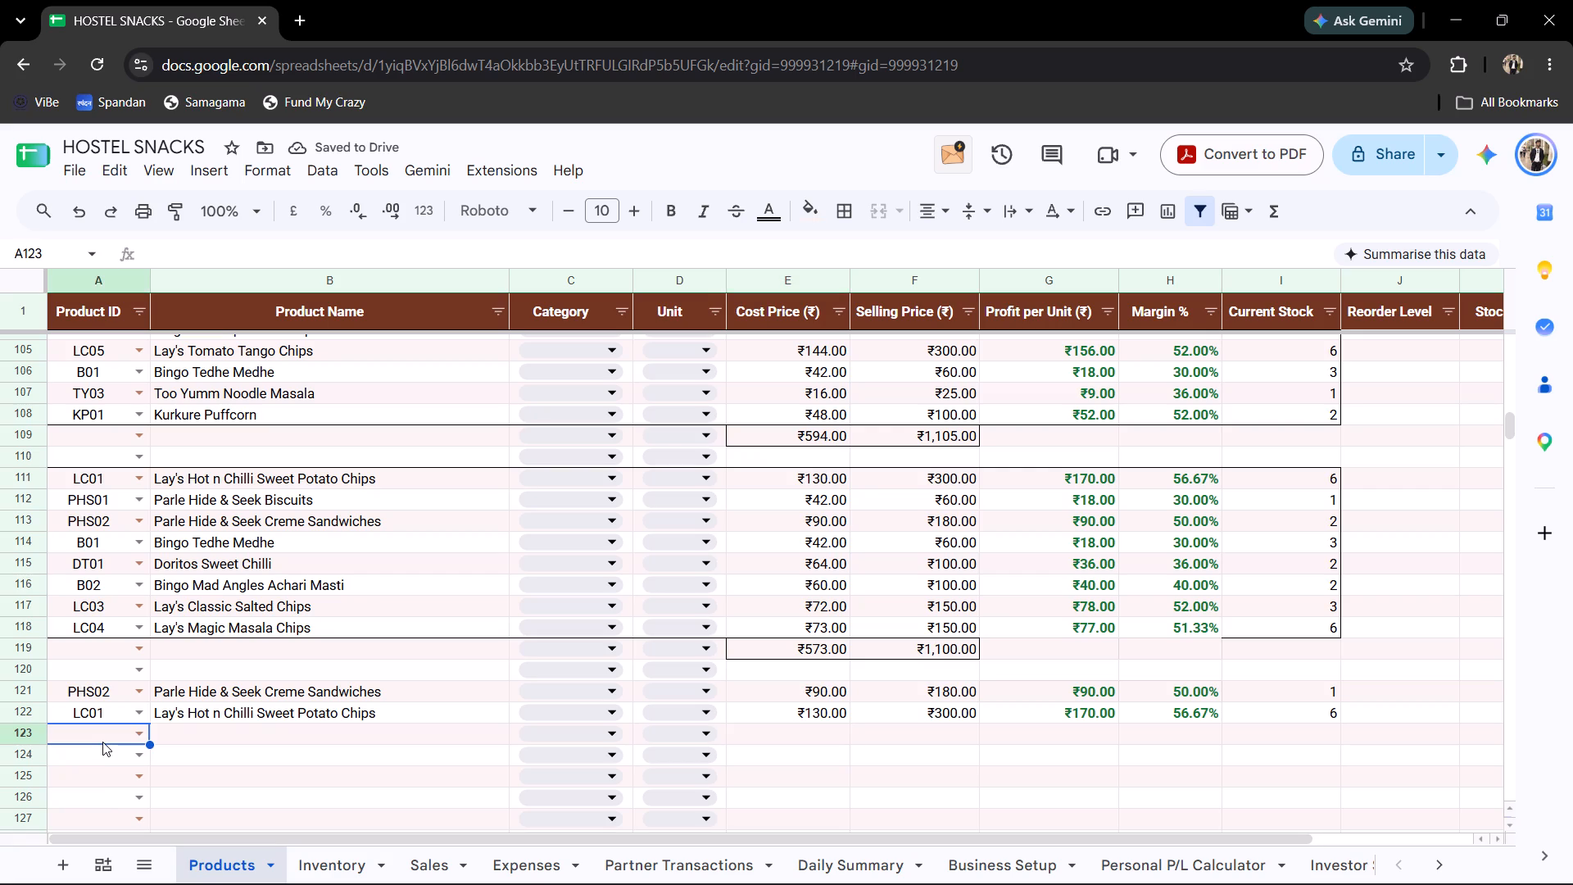
click(143, 733)
scroll(86, 305, up, 1)
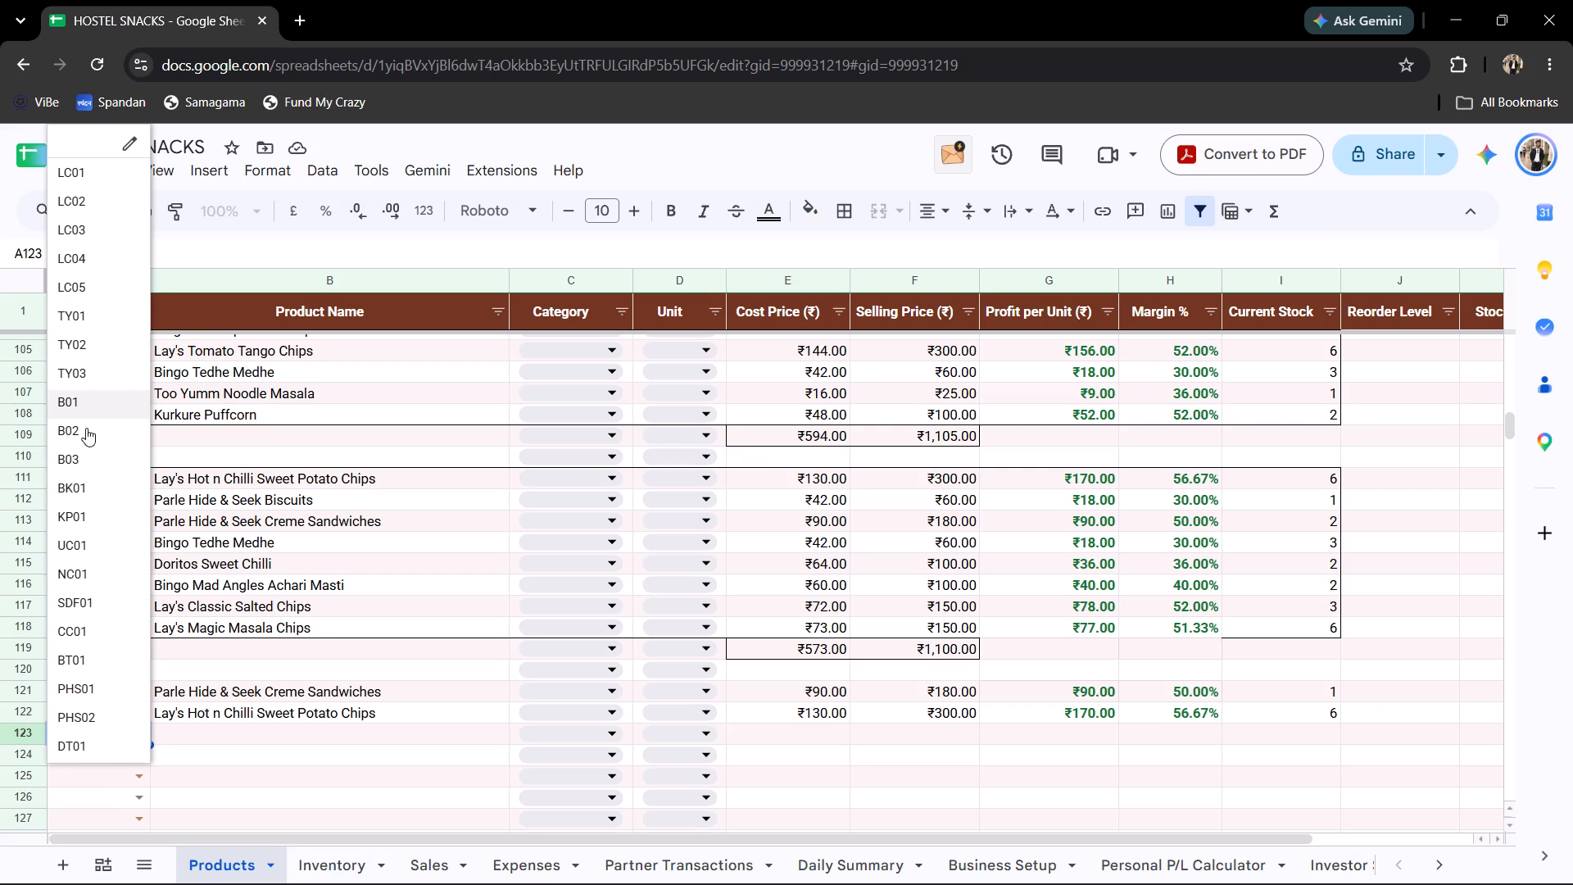
click(86, 410)
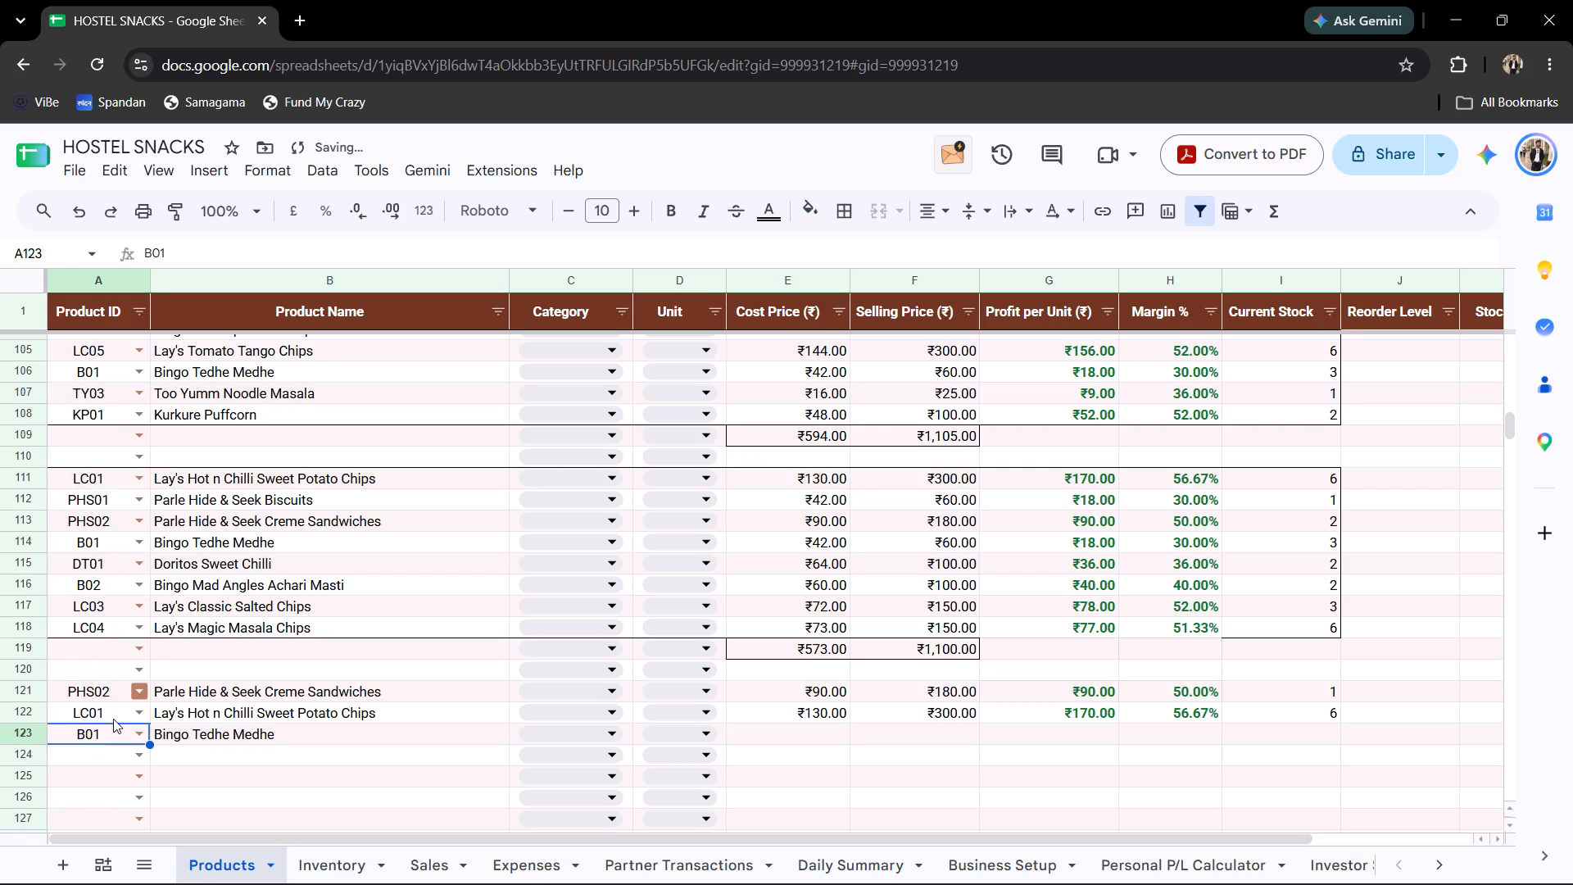
click(140, 728)
click(108, 437)
click(755, 726)
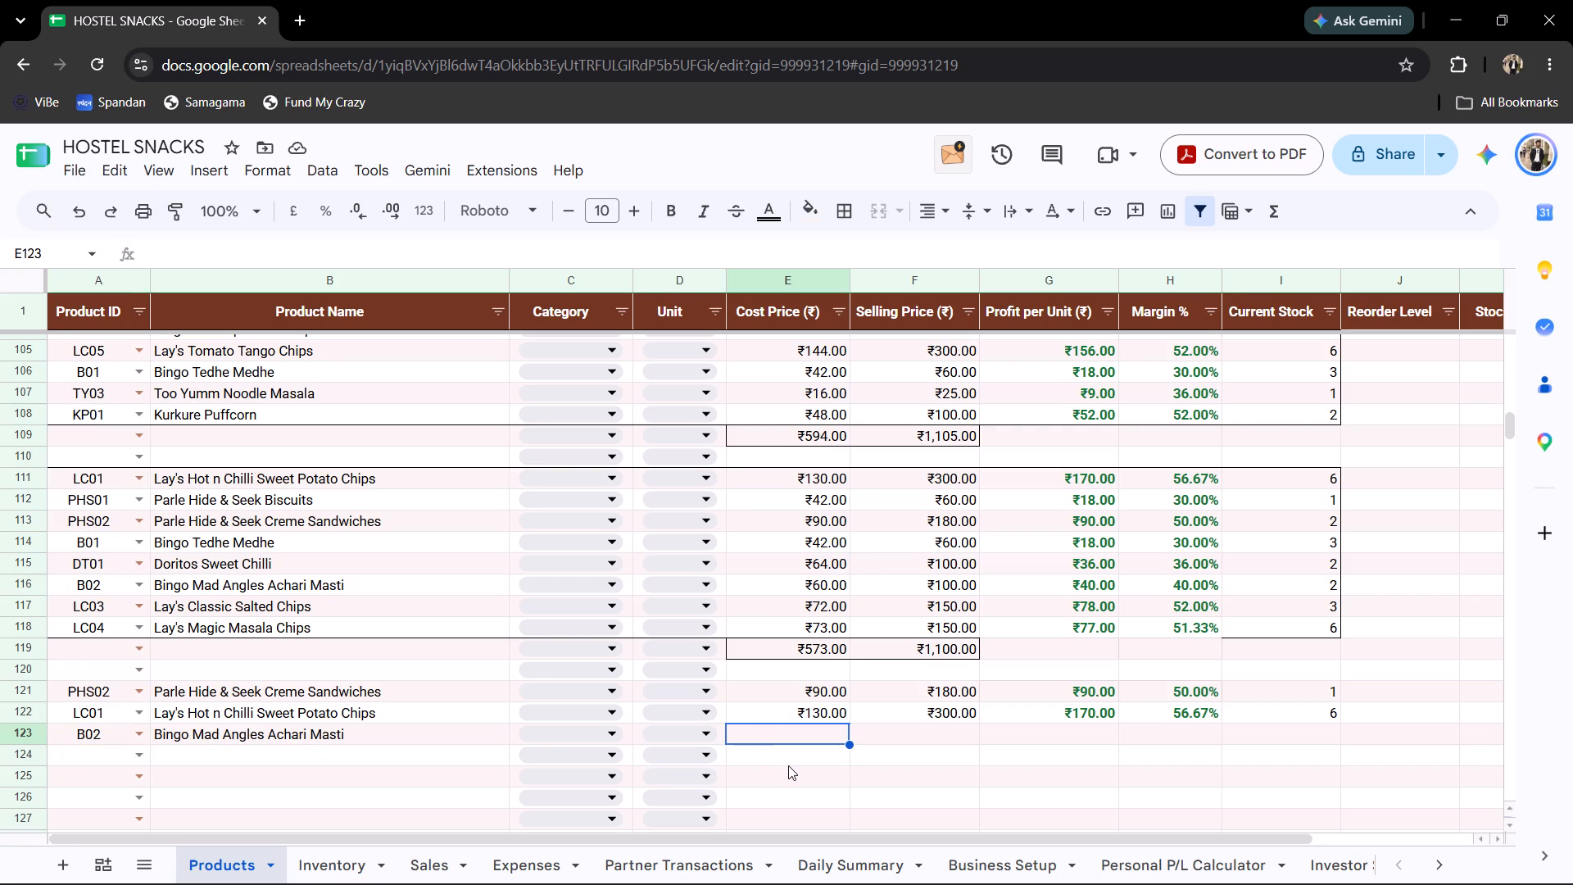
text(60)
key(Tab)
text(100)
key(Tab)
key(Tab)
key(Tab)
key(2)
key(Return)
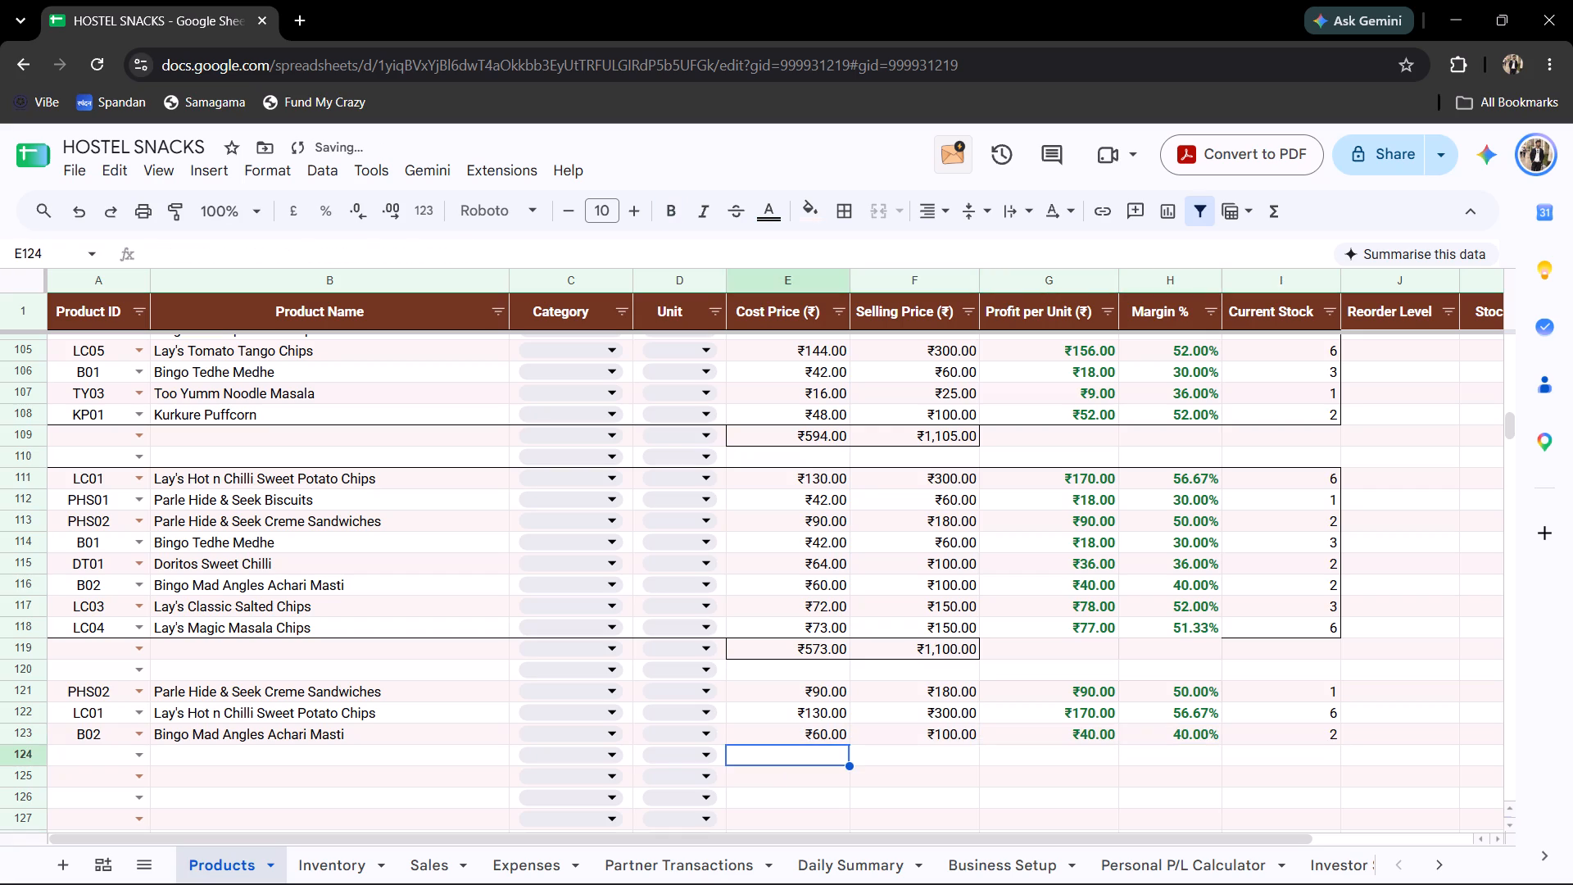
Fill row 124 with product ID LC03, cost price 72, selling price 150 and current stock 3.
click(102, 756)
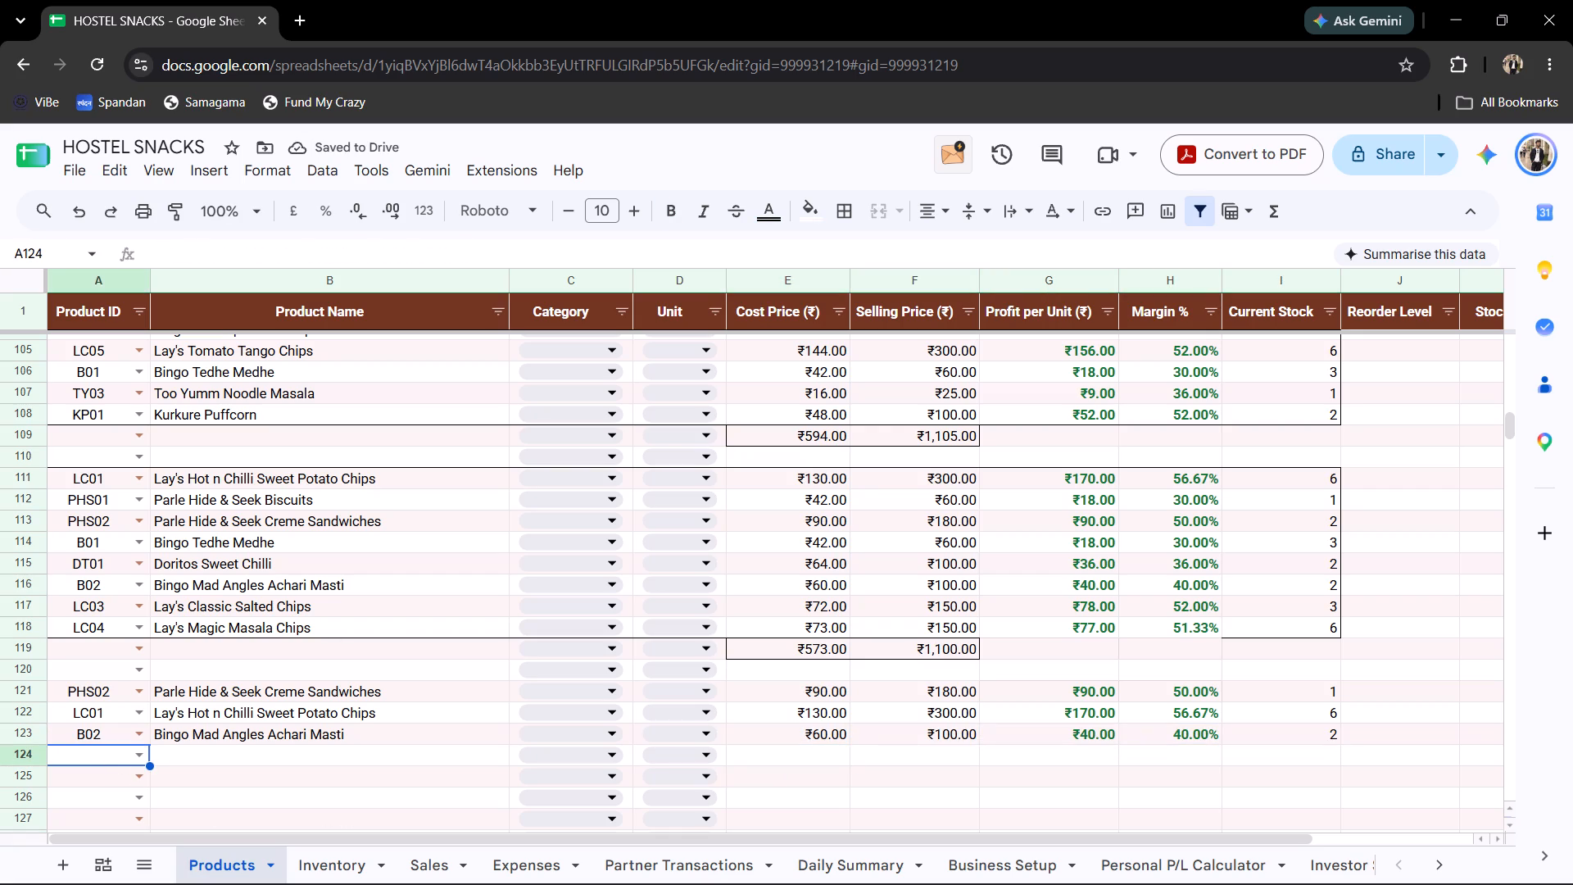
click(138, 751)
click(54, 234)
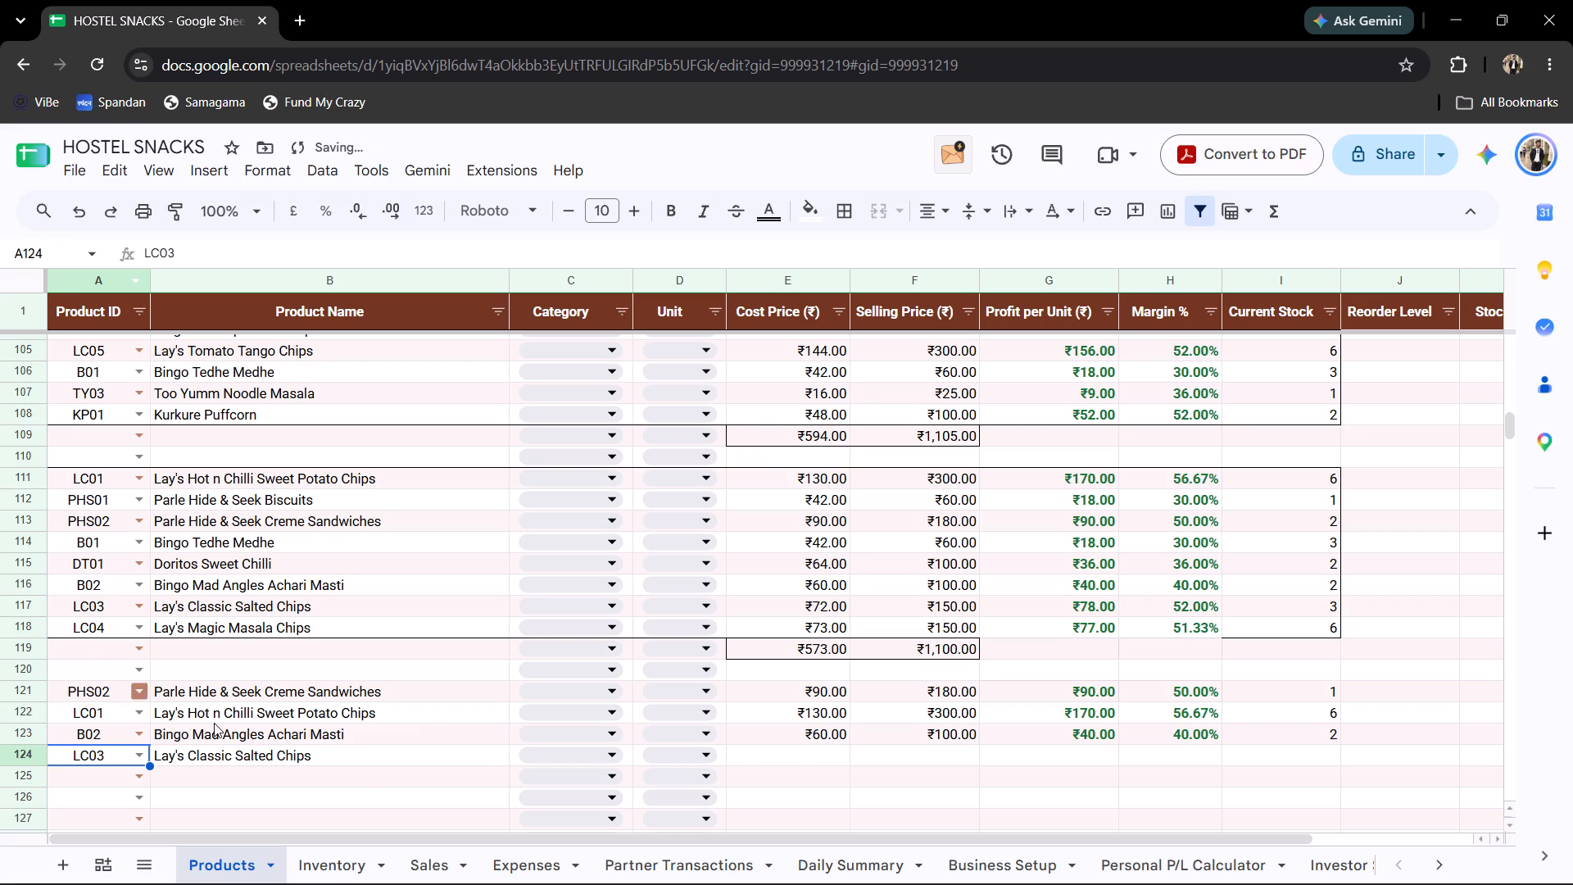
click(786, 760)
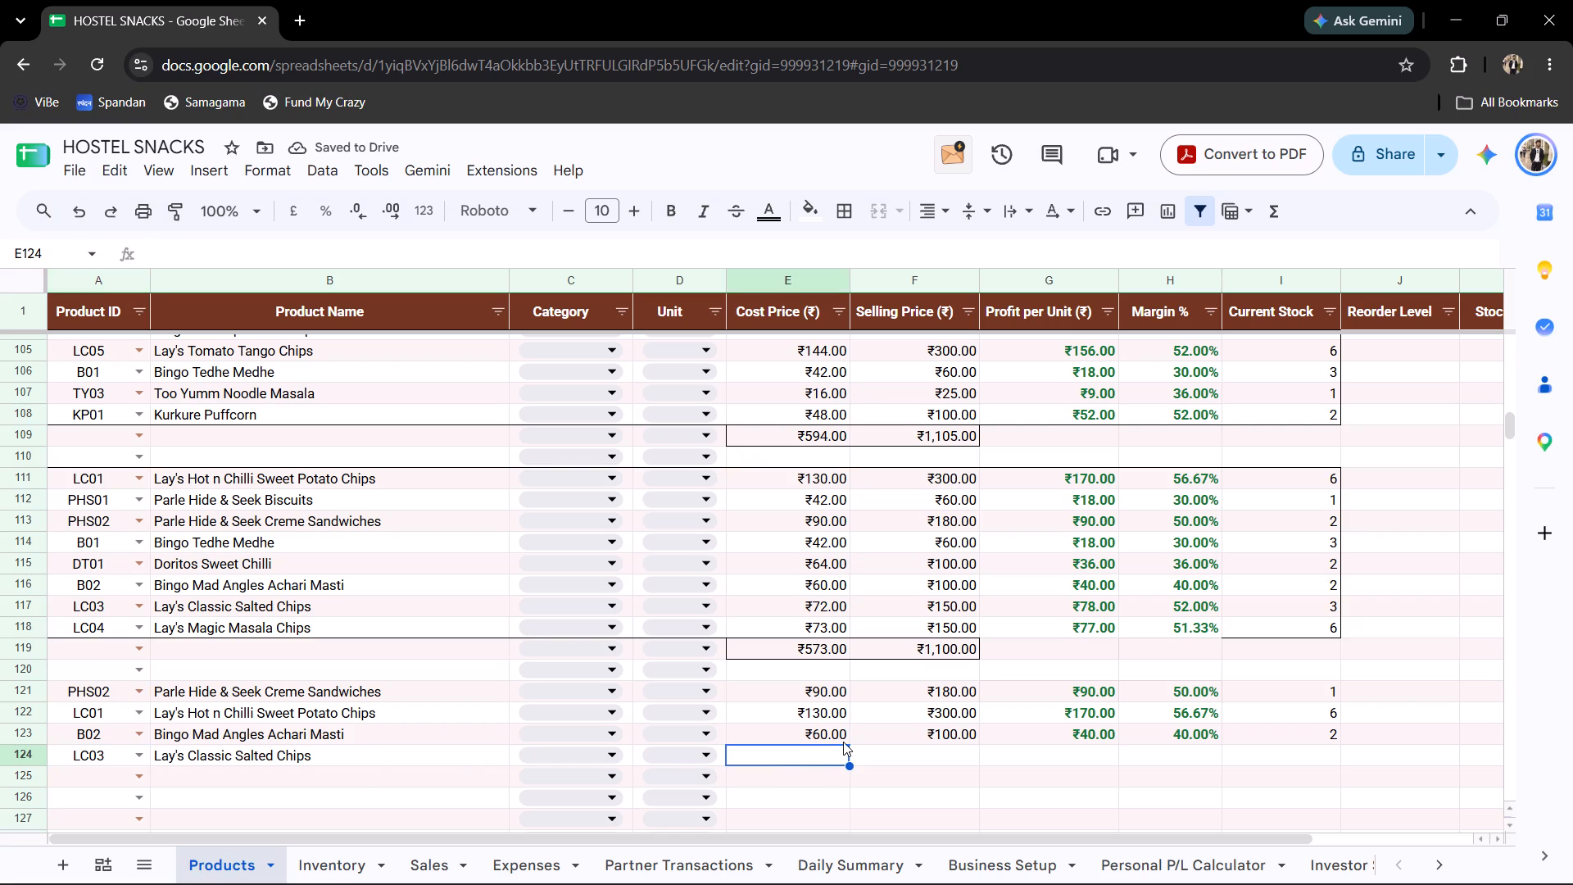
text(72)
key(Tab)
key(Tab)
key(Left)
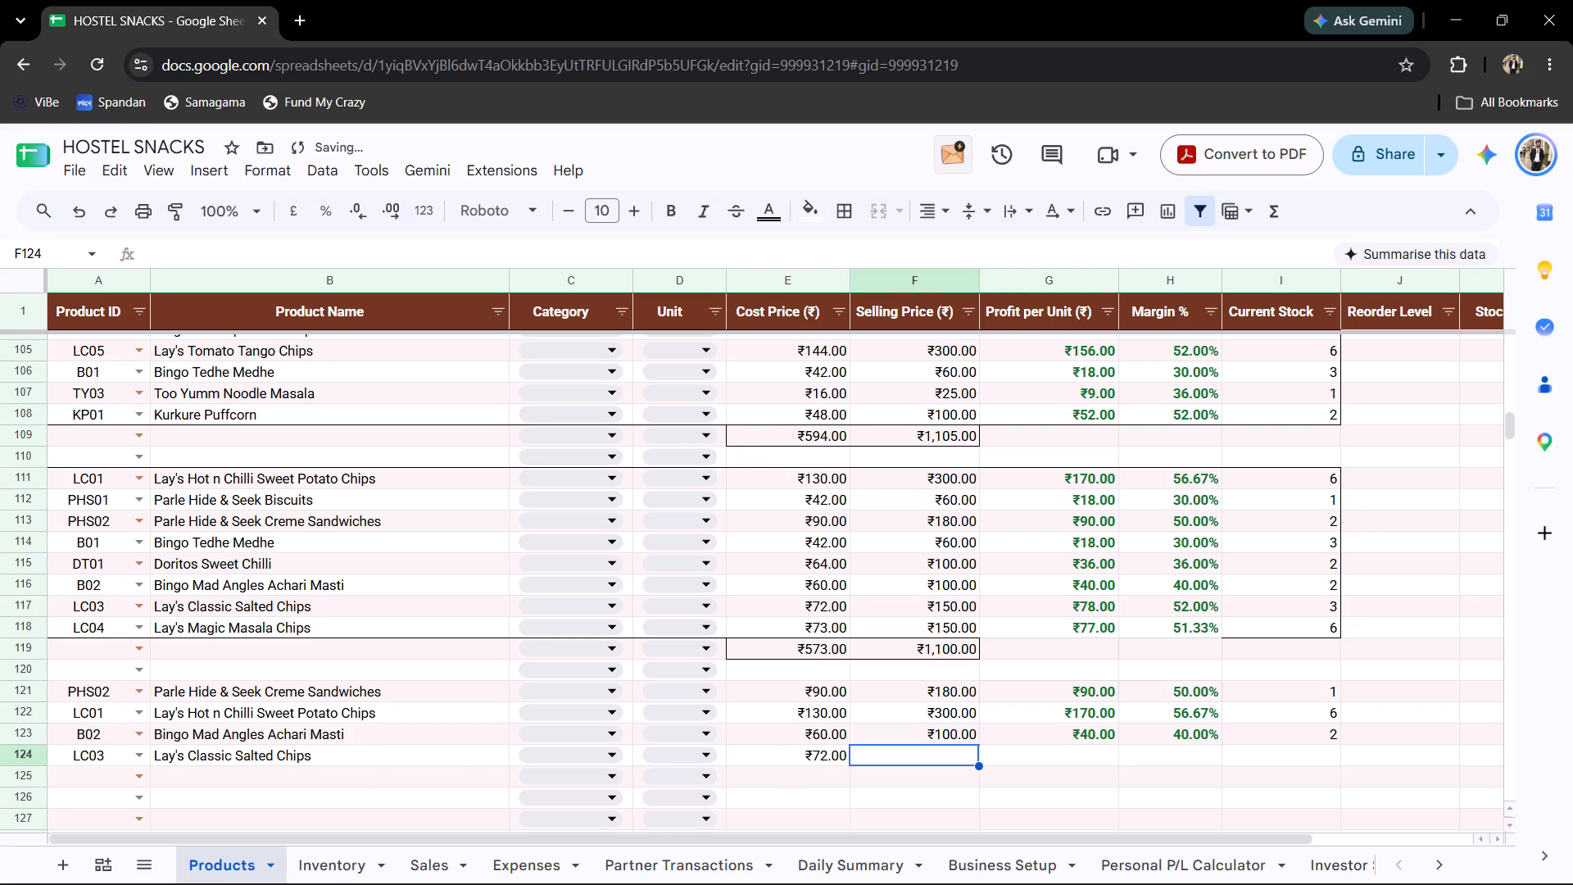
text(150)
key(Tab)
key(Tab)
key(Tab)
key(3)
key(Return)
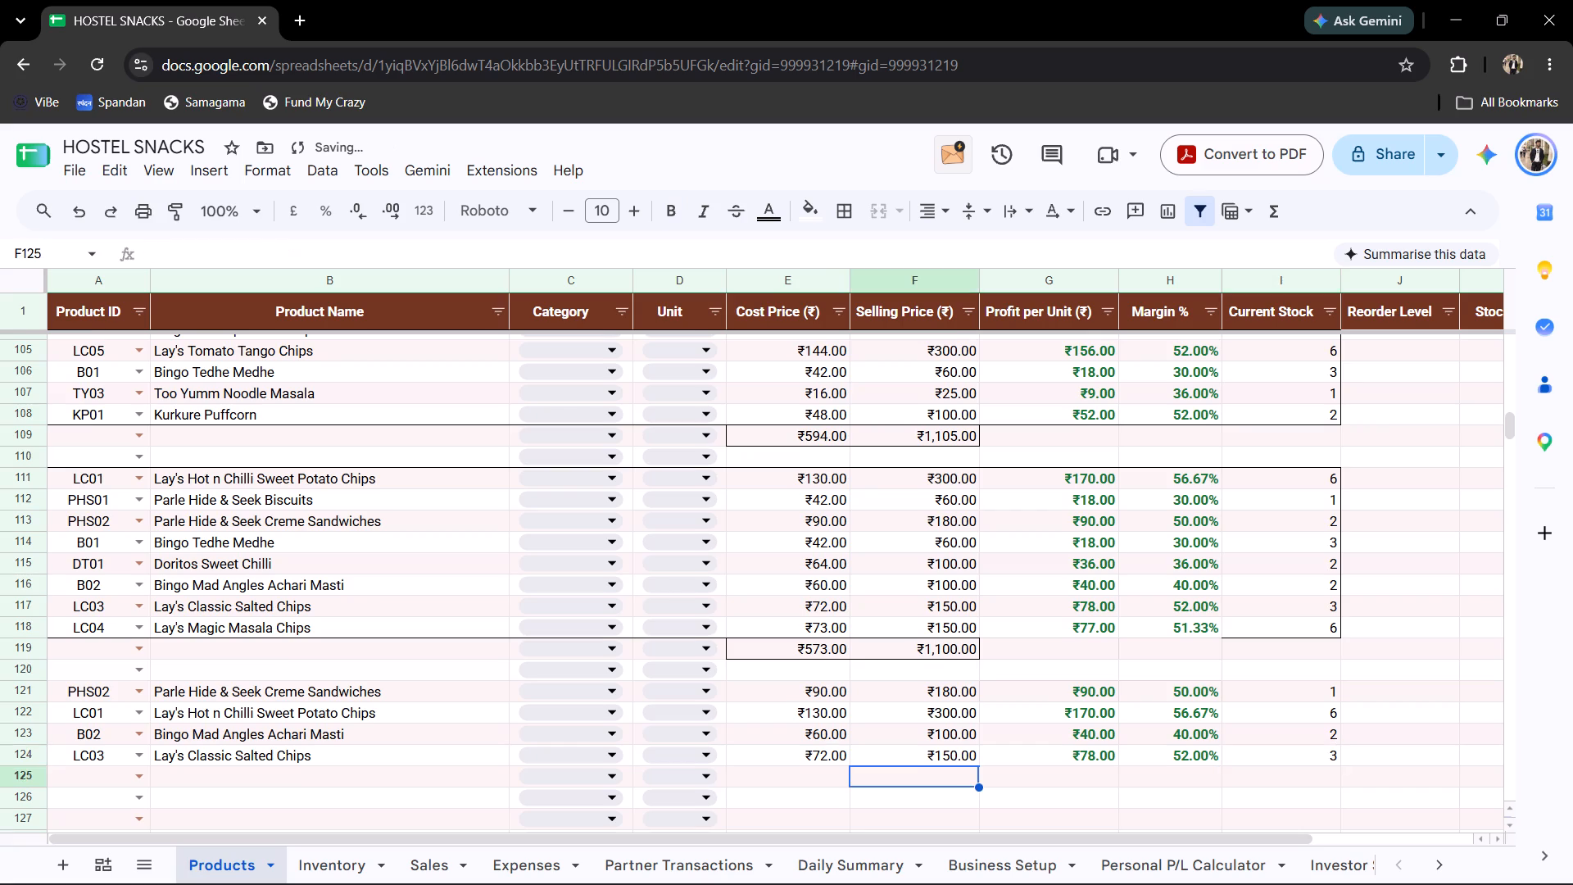
Fill row 125 with product ID PHS01, cost price 42, selling price 60 and current stock 1.
scroll(843, 742, up, 1)
scroll(781, 740, down, 4)
scroll(66, 427, up, 1)
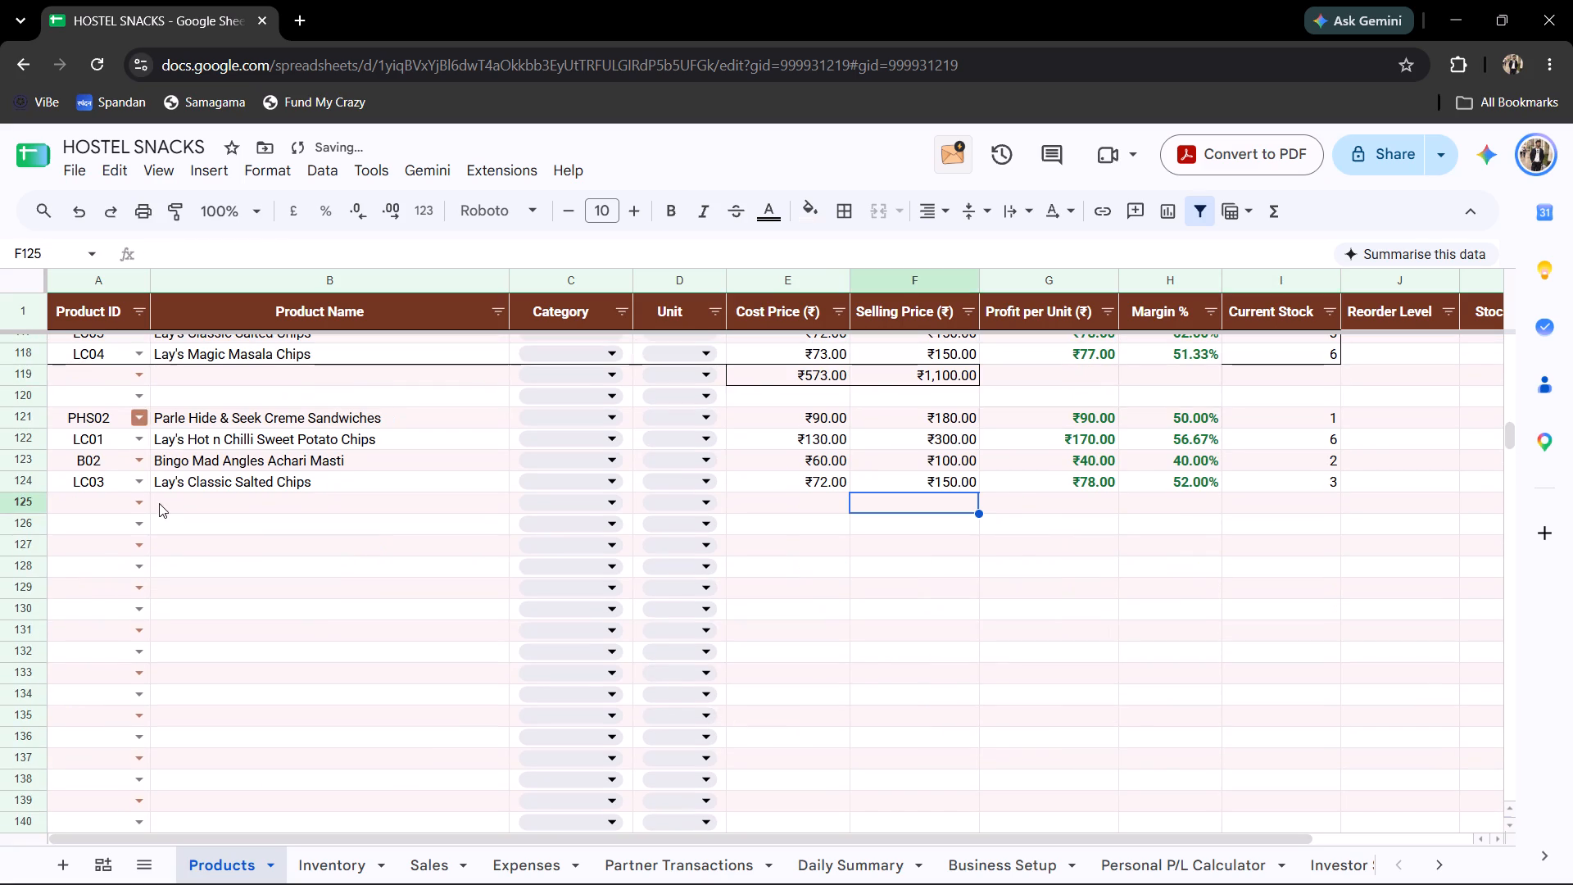
click(106, 501)
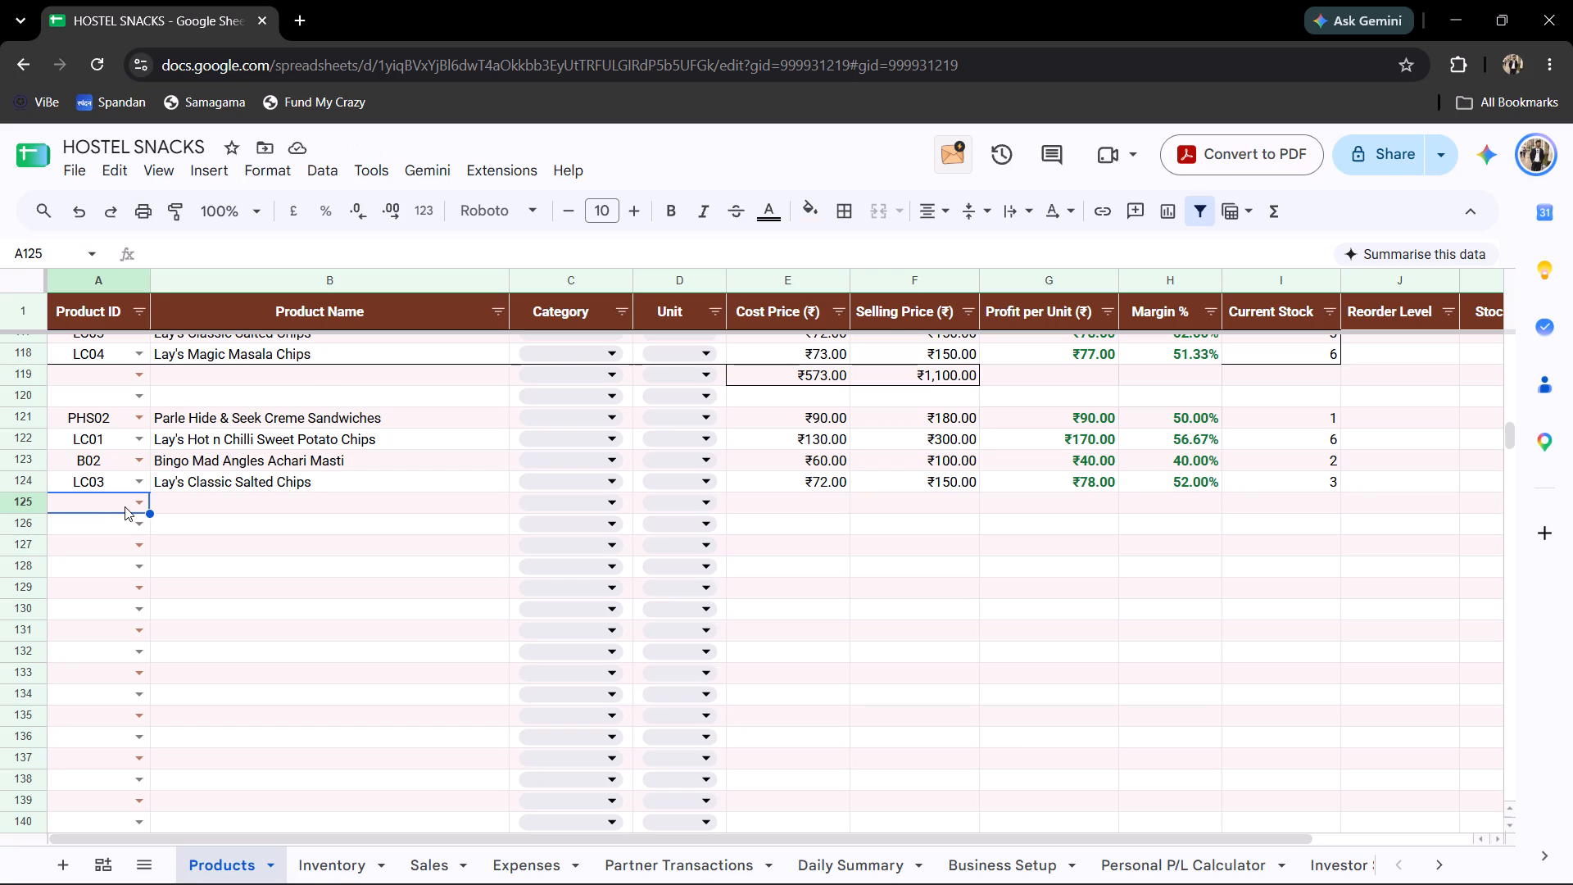
click(143, 500)
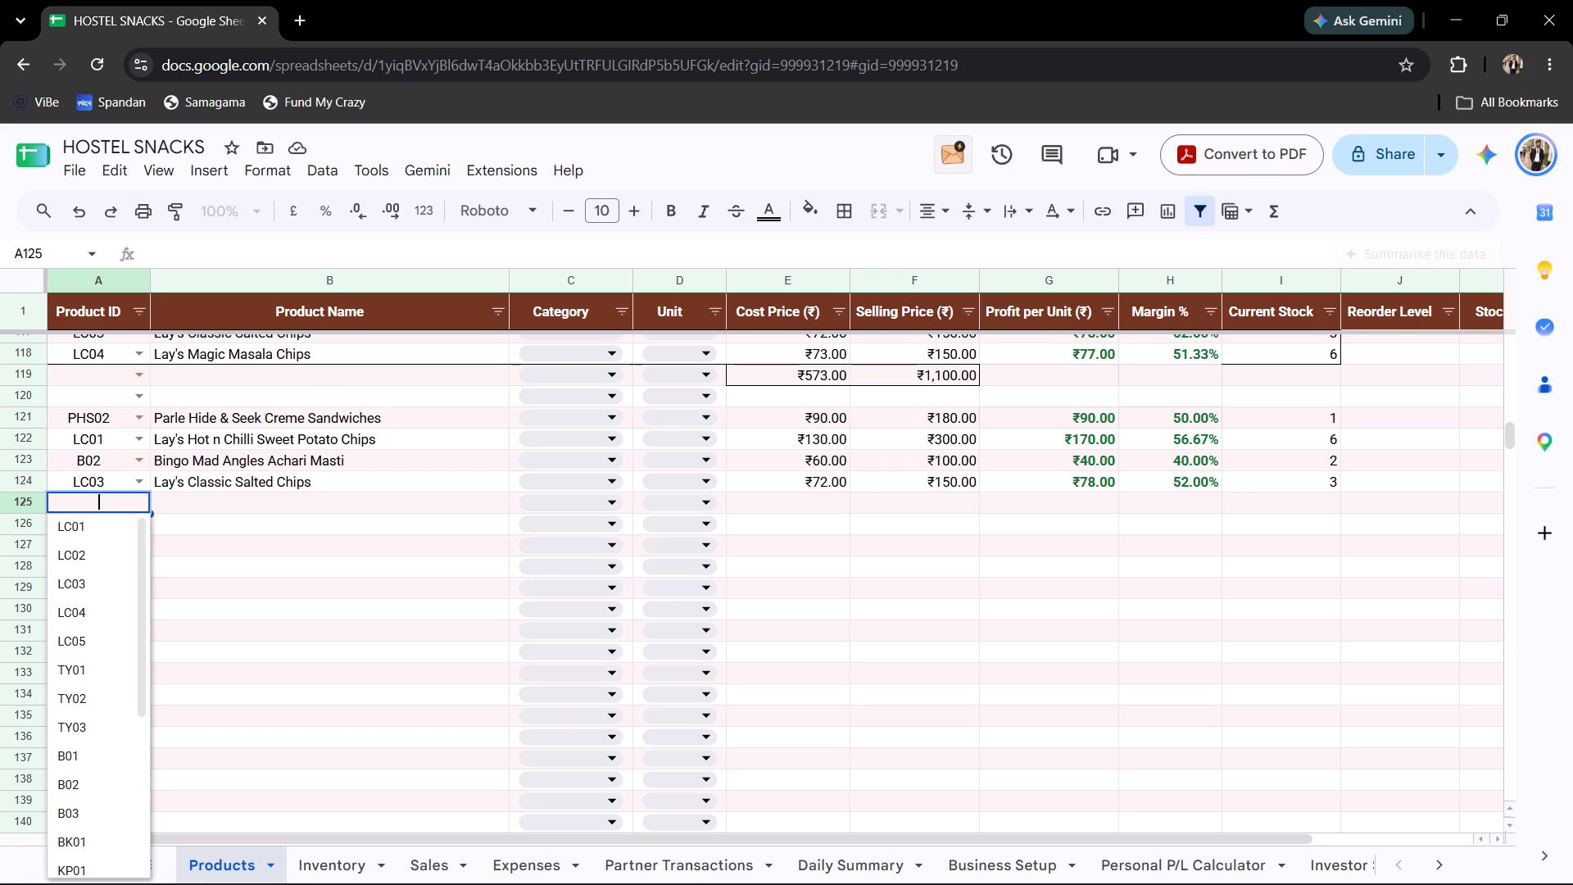
scroll(117, 617, down, 5)
click(94, 773)
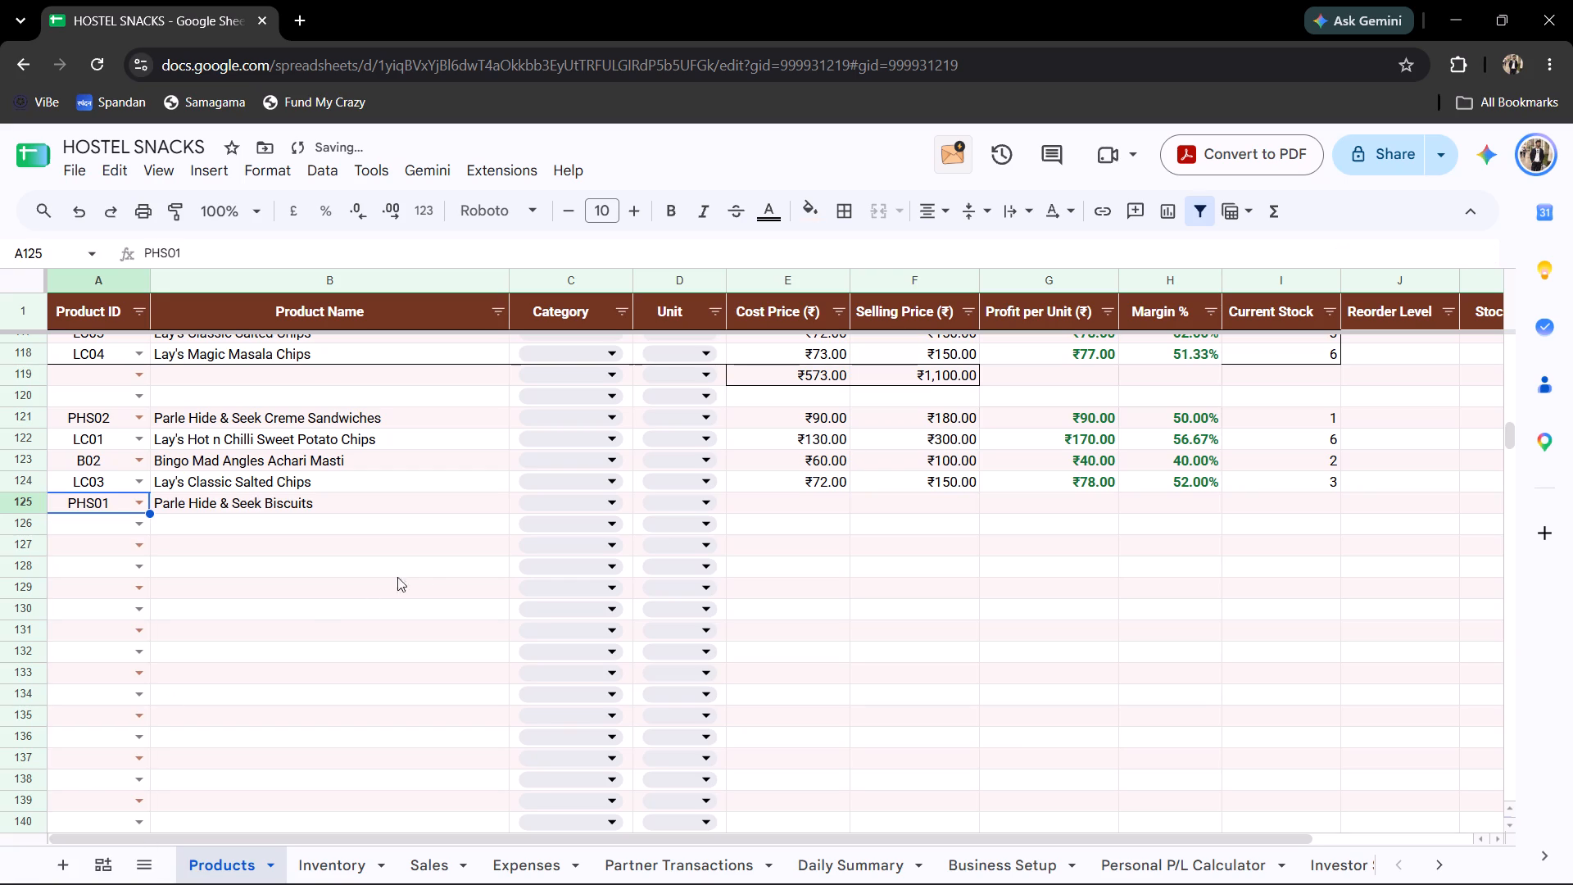
click(783, 511)
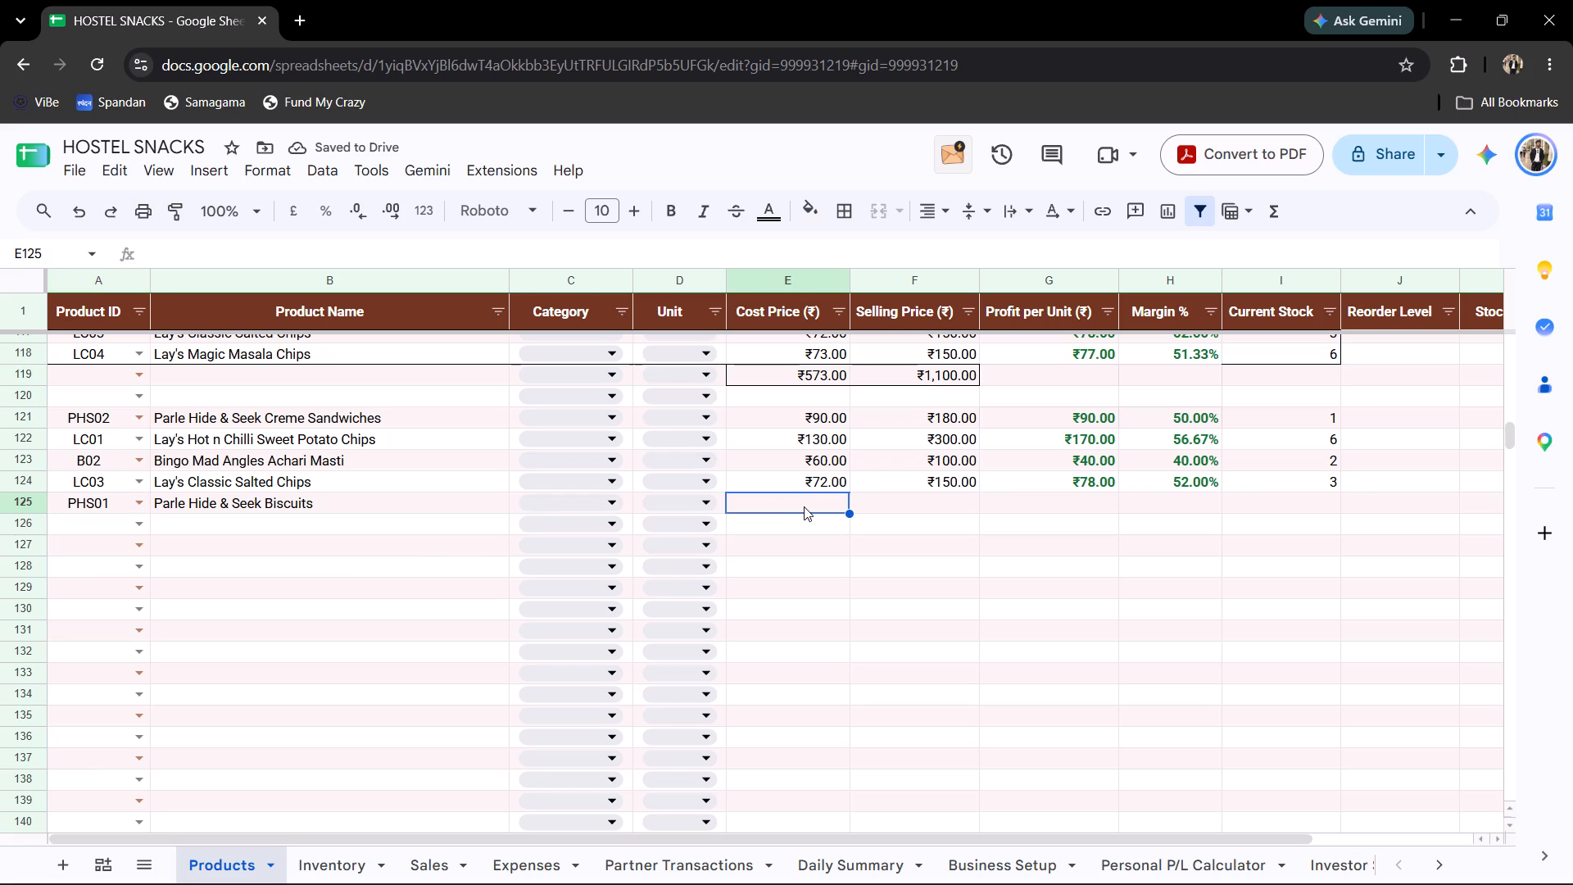
text(42)
key(Tab)
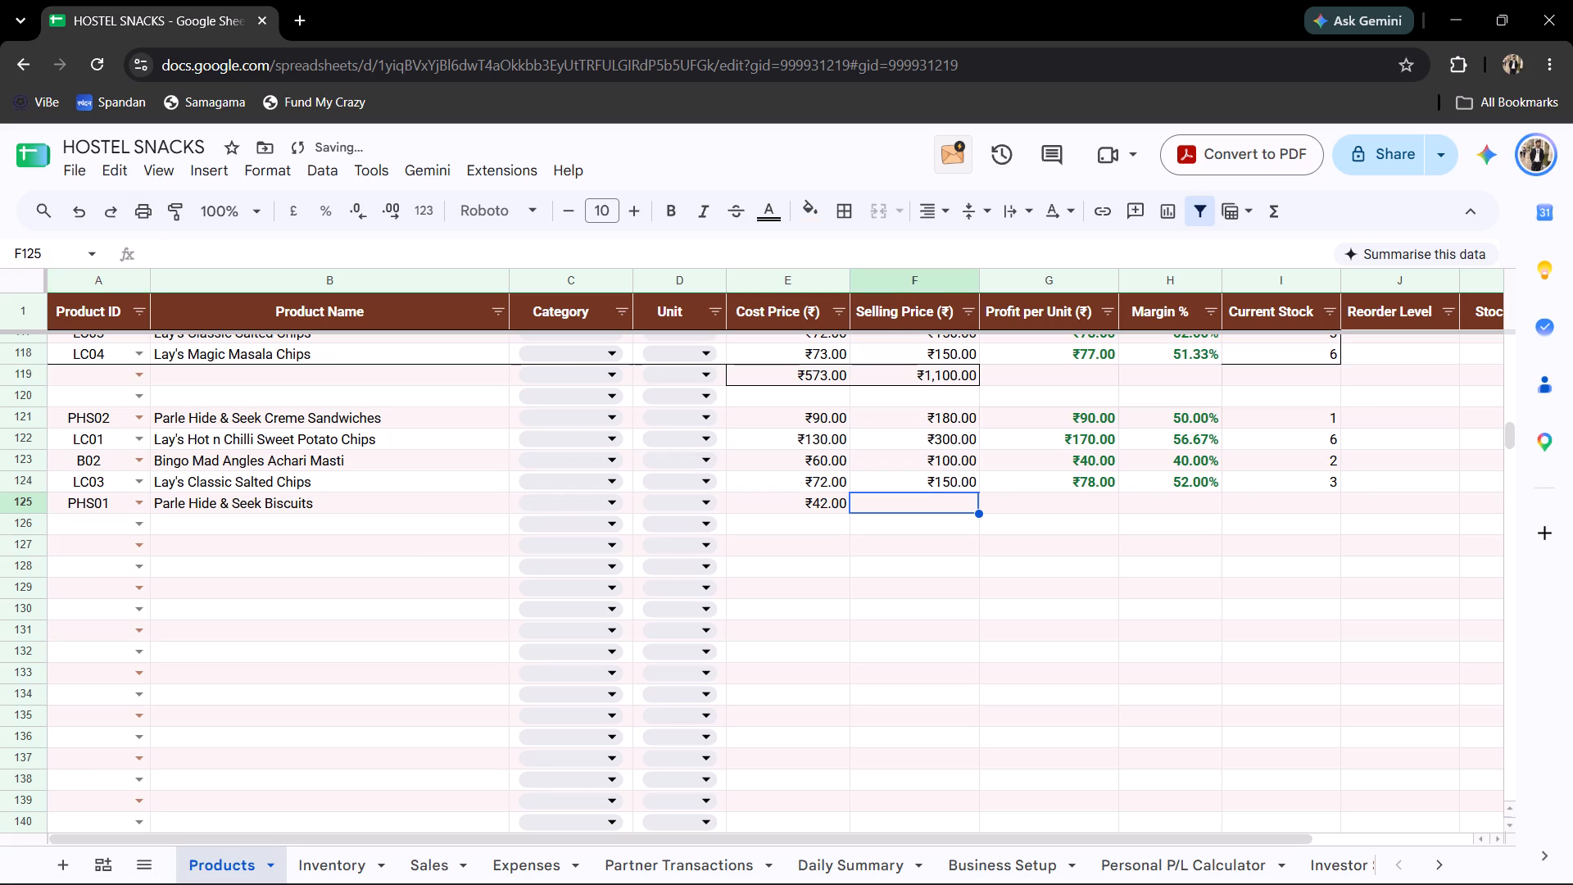
text(60)
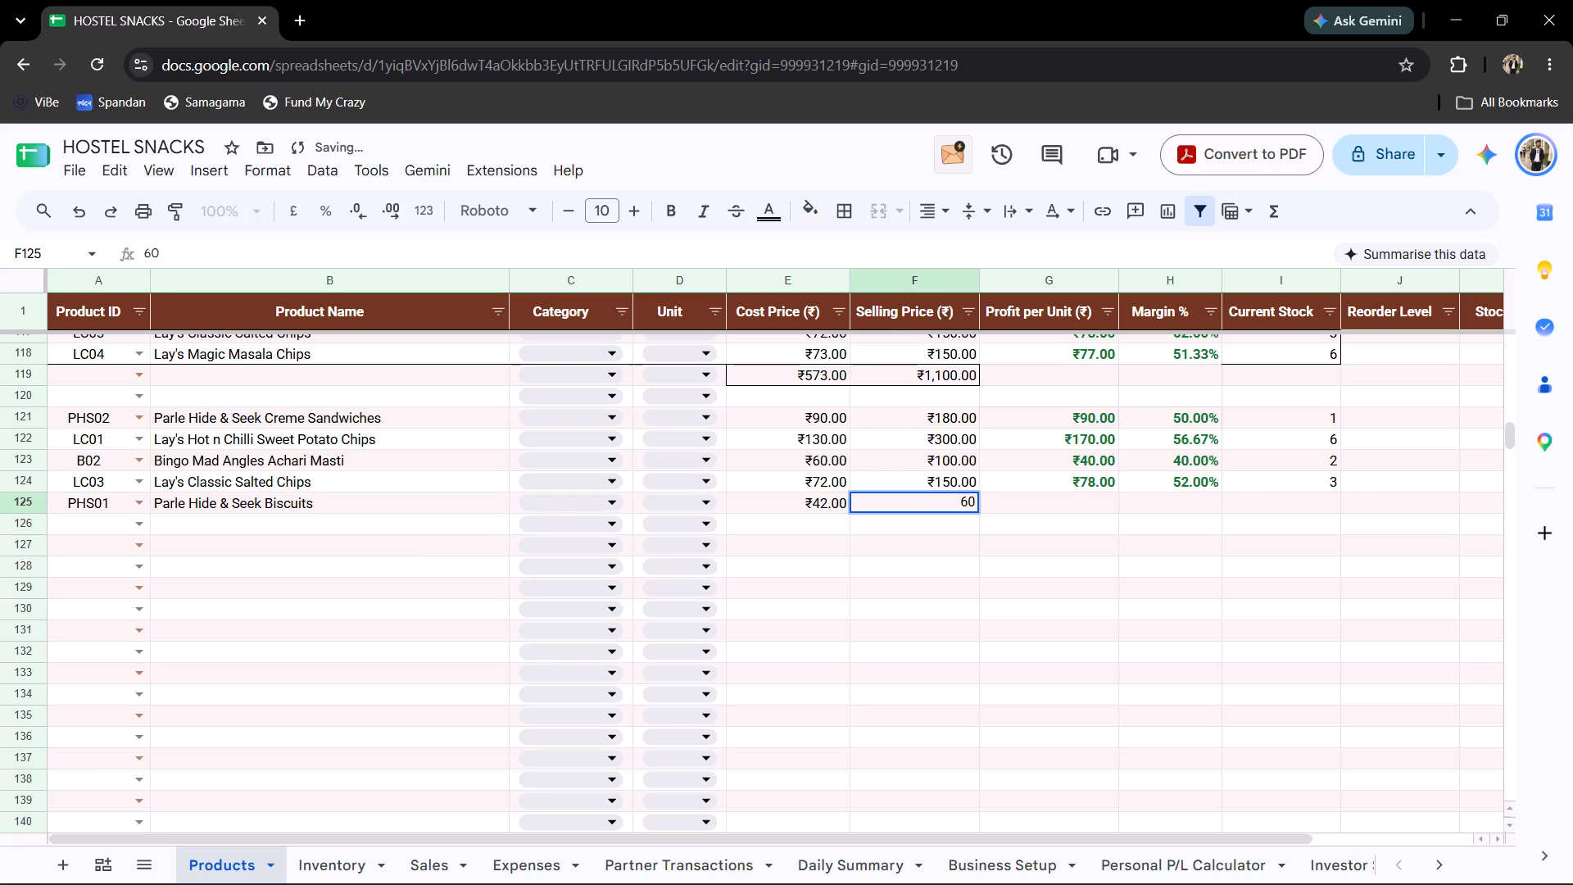
key(Tab)
key(Tab)
key(Tab)
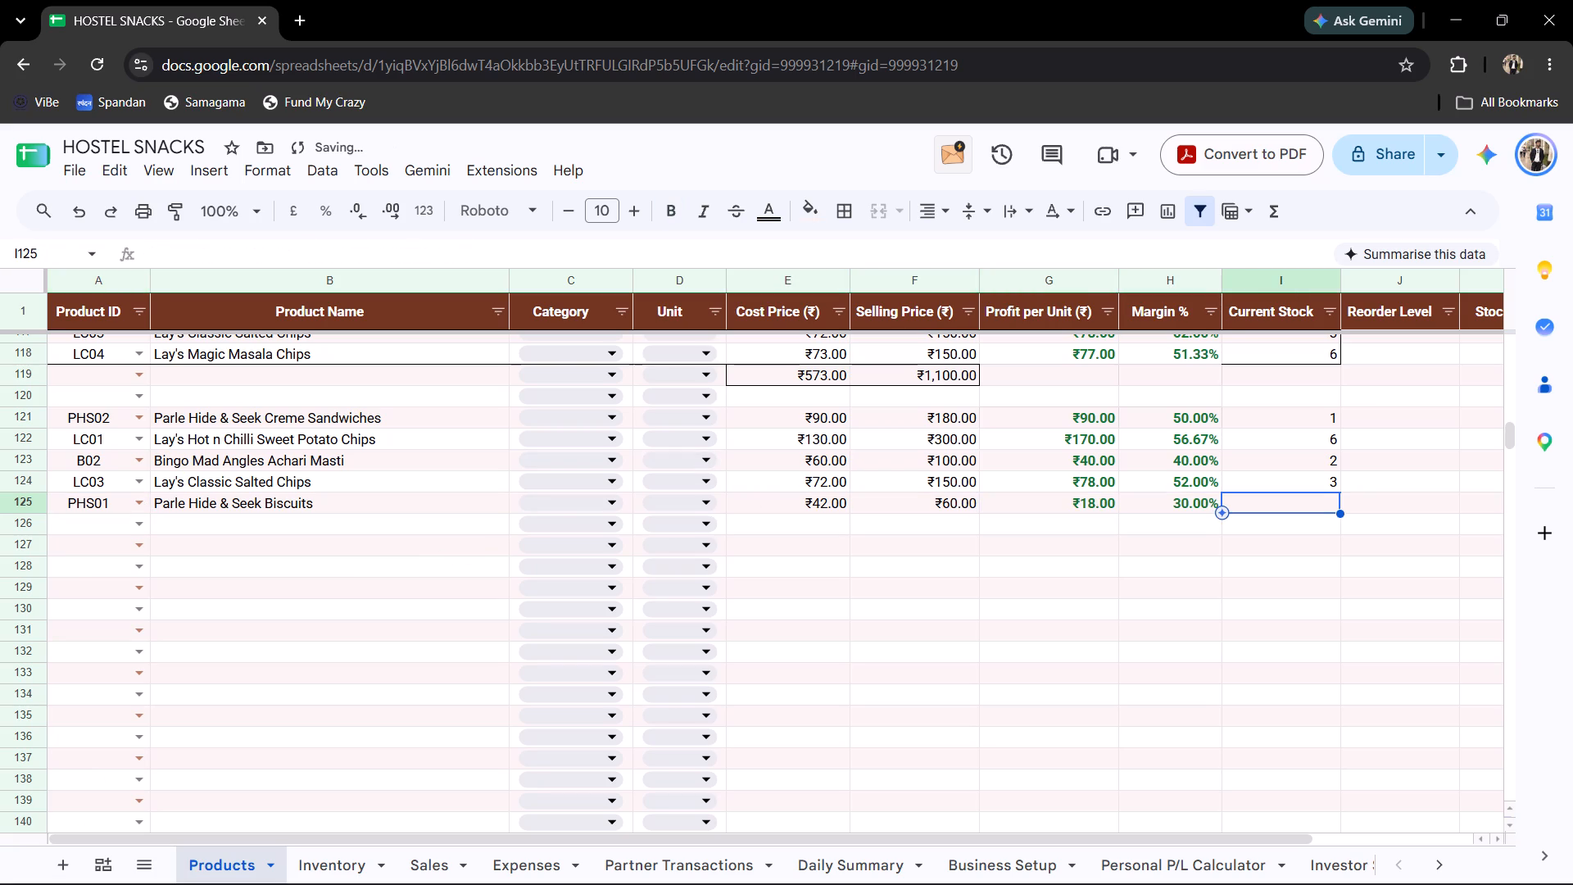
key(1)
key(Return)
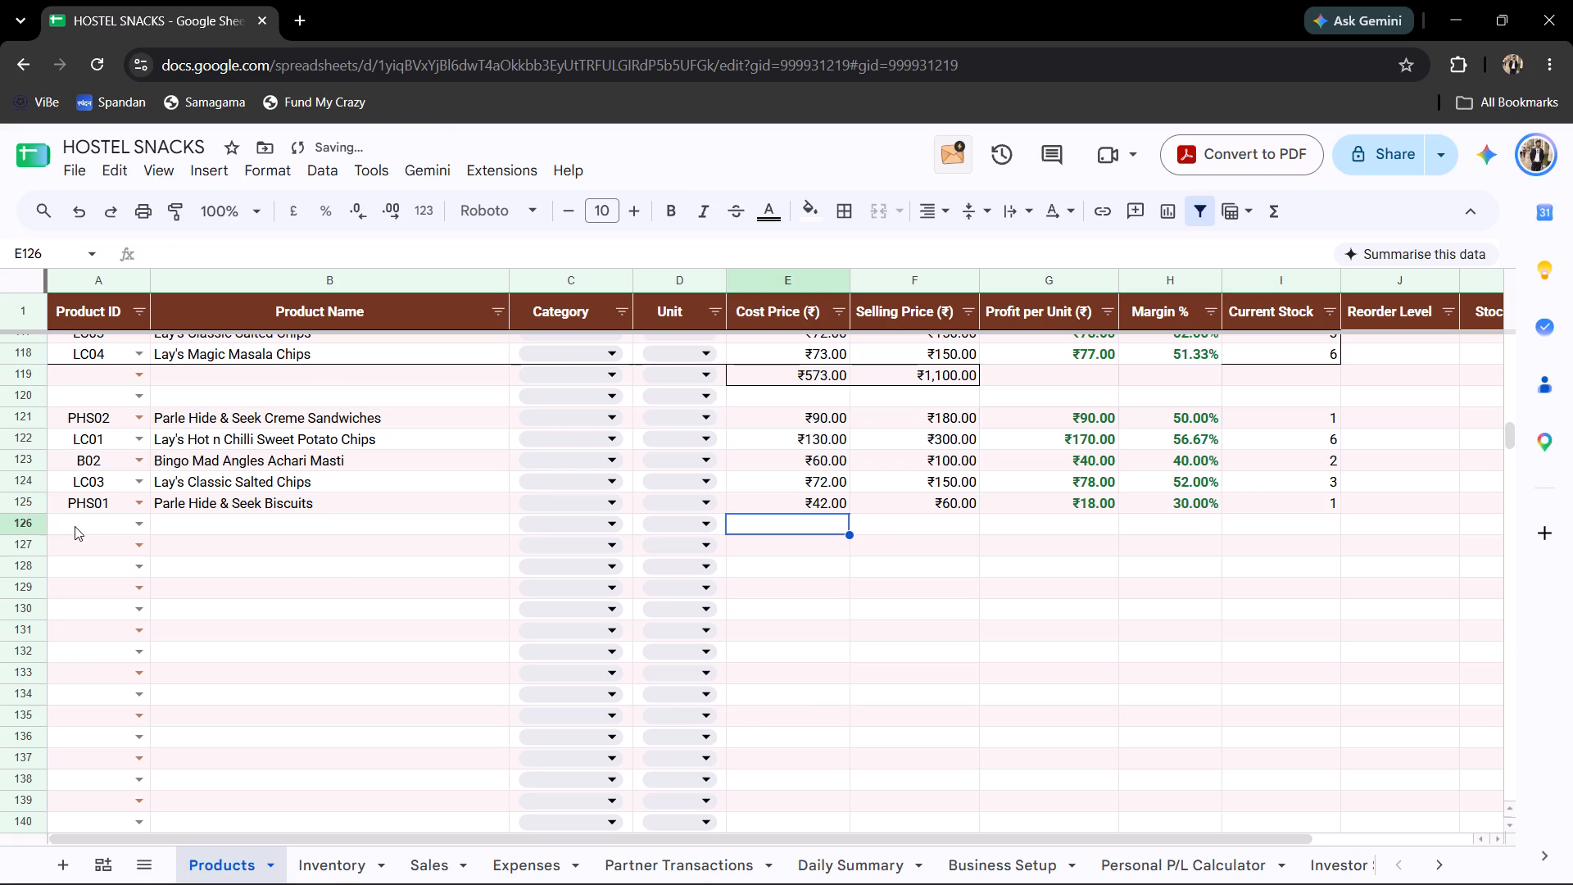
Fill row 126 with product ID LC04, cost price 146, selling price 300 and current stock 6.
click(75, 526)
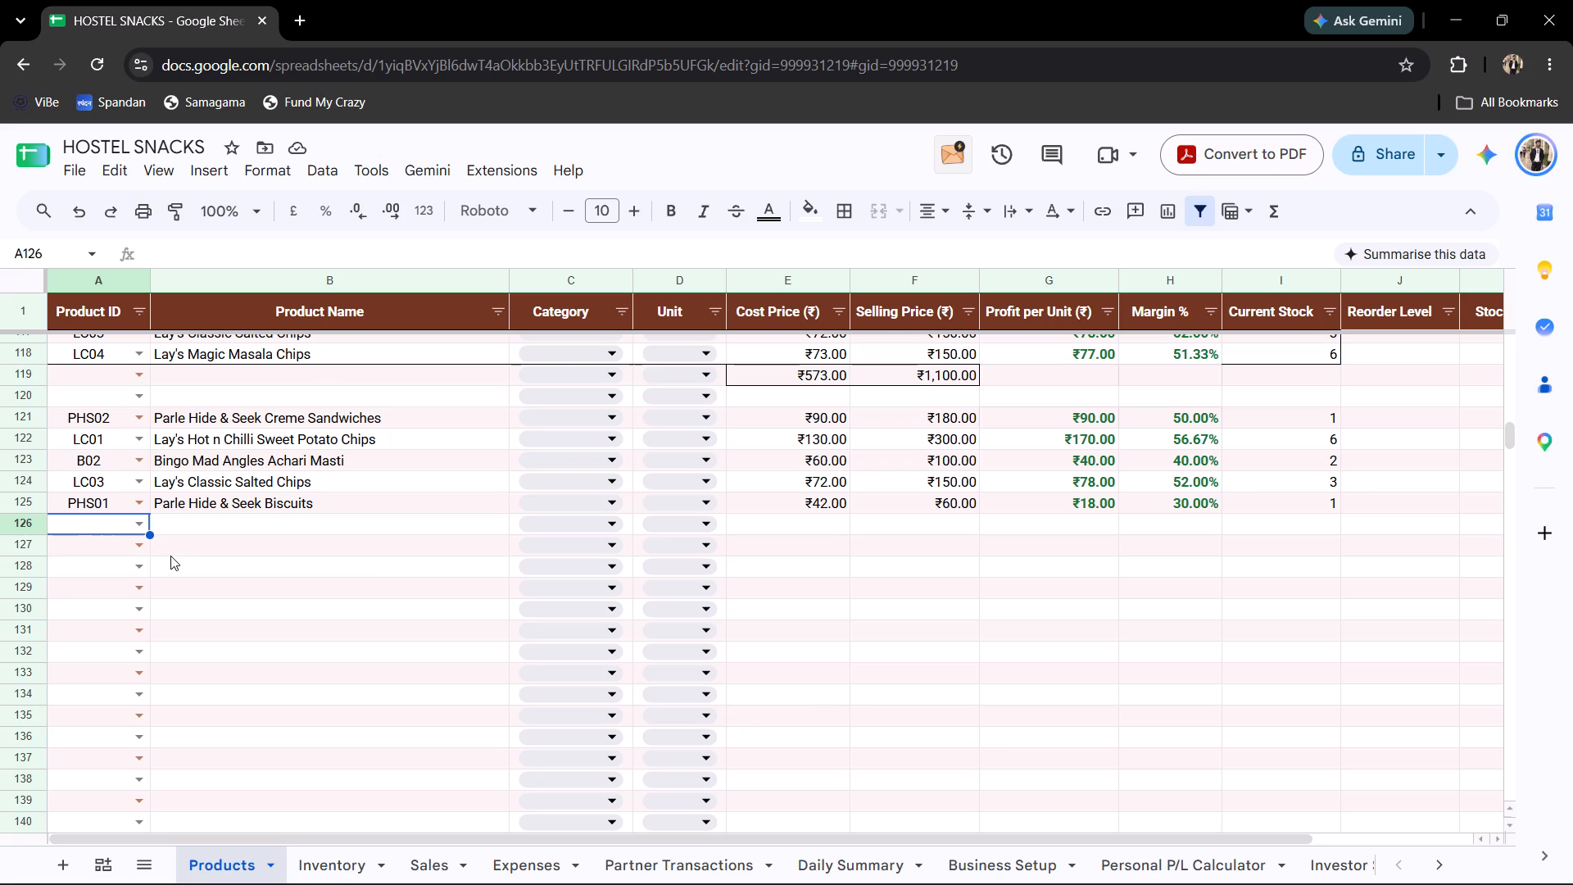
click(137, 520)
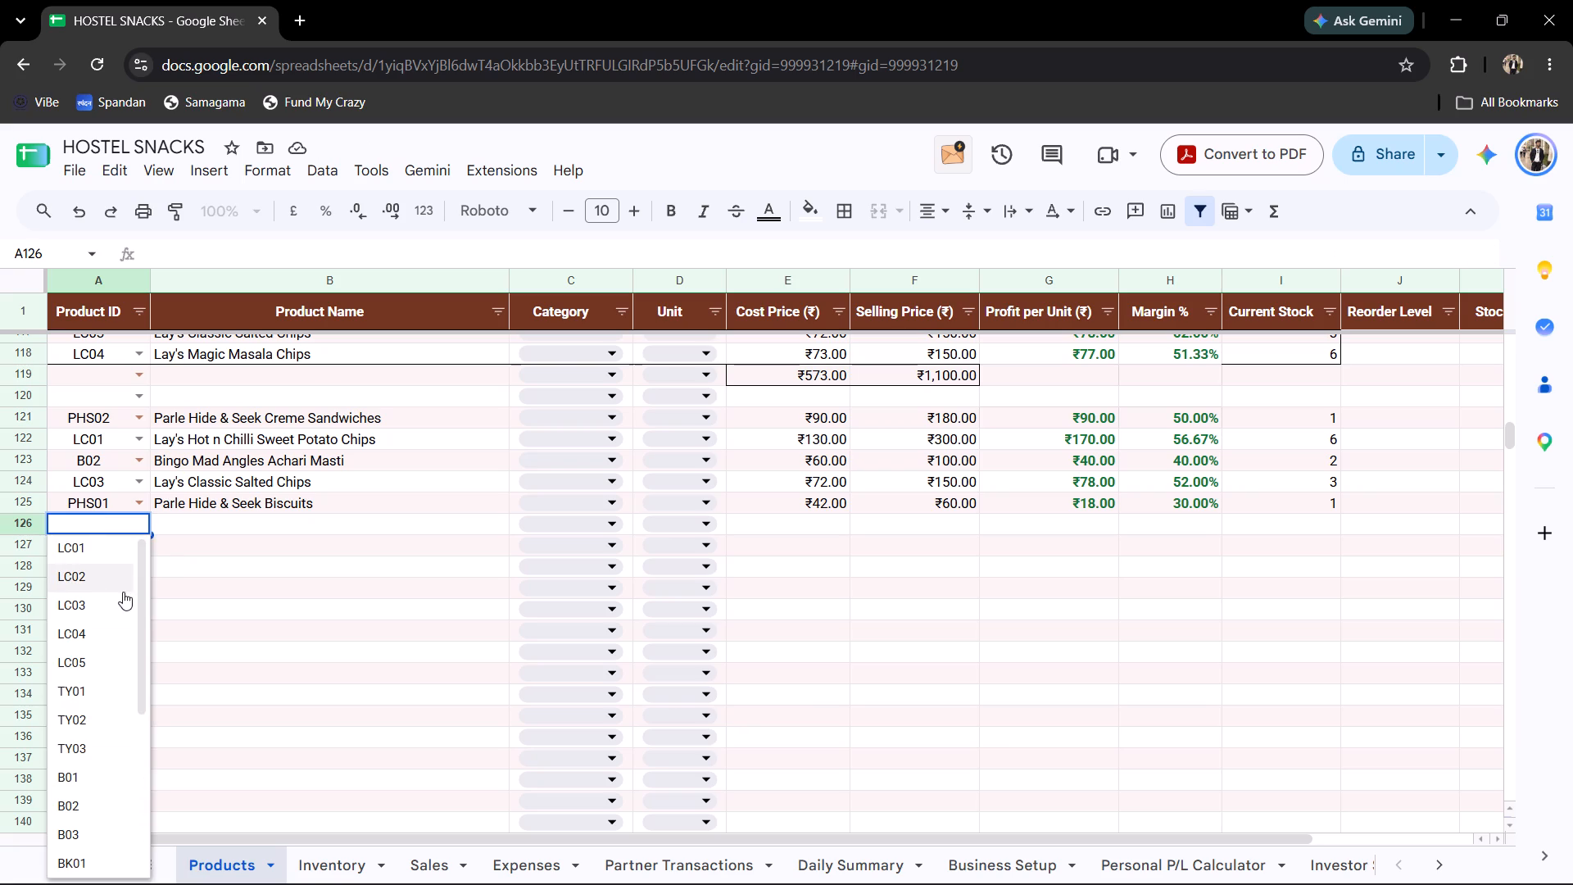
click(104, 571)
click(140, 523)
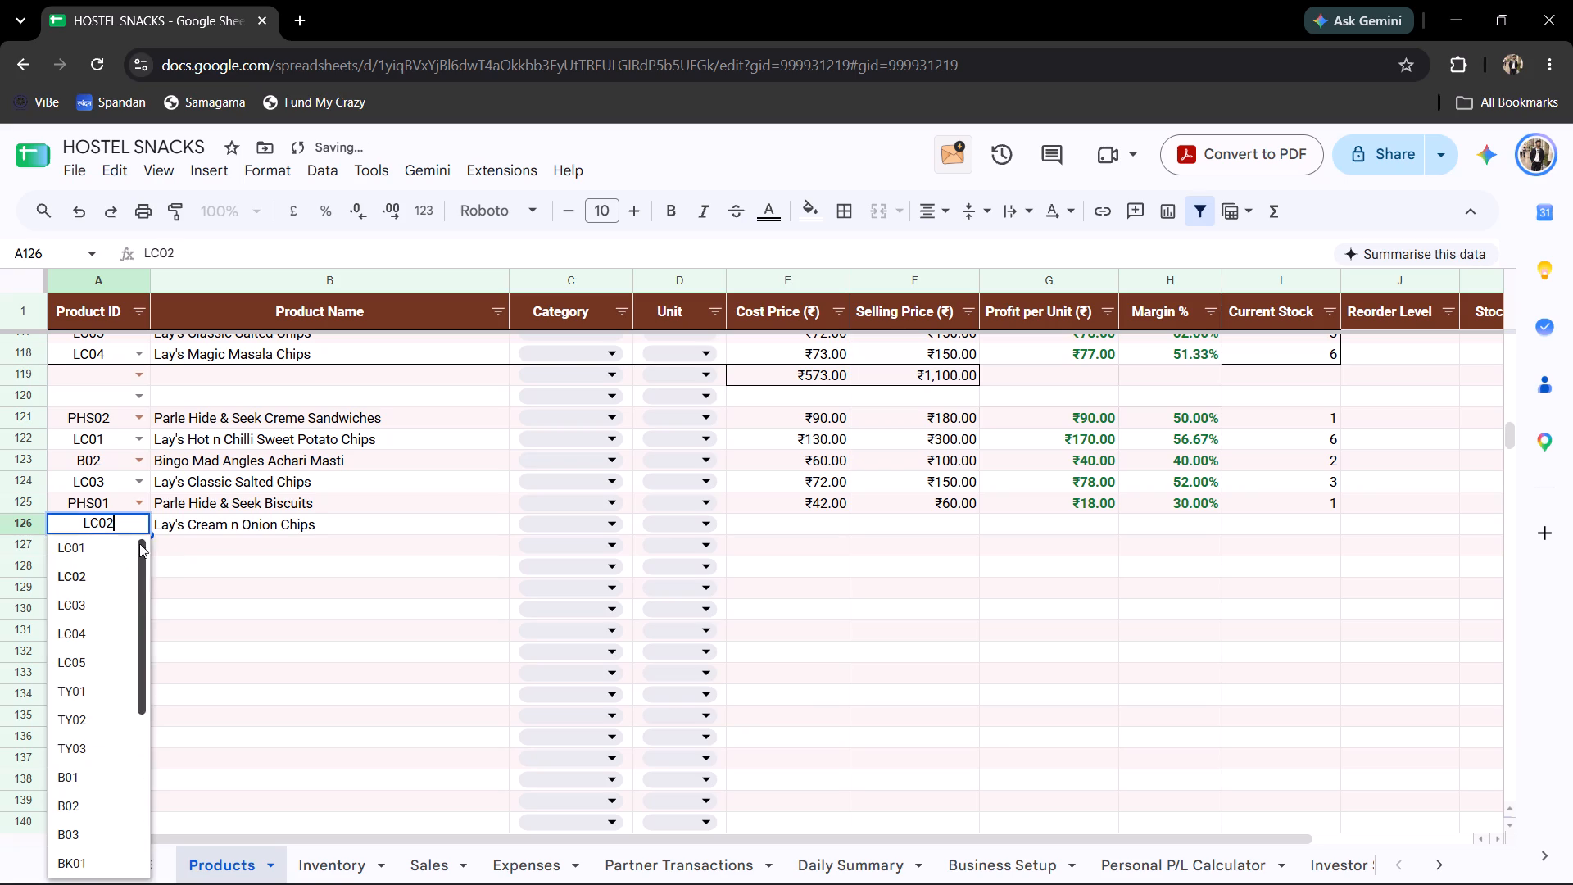
click(102, 641)
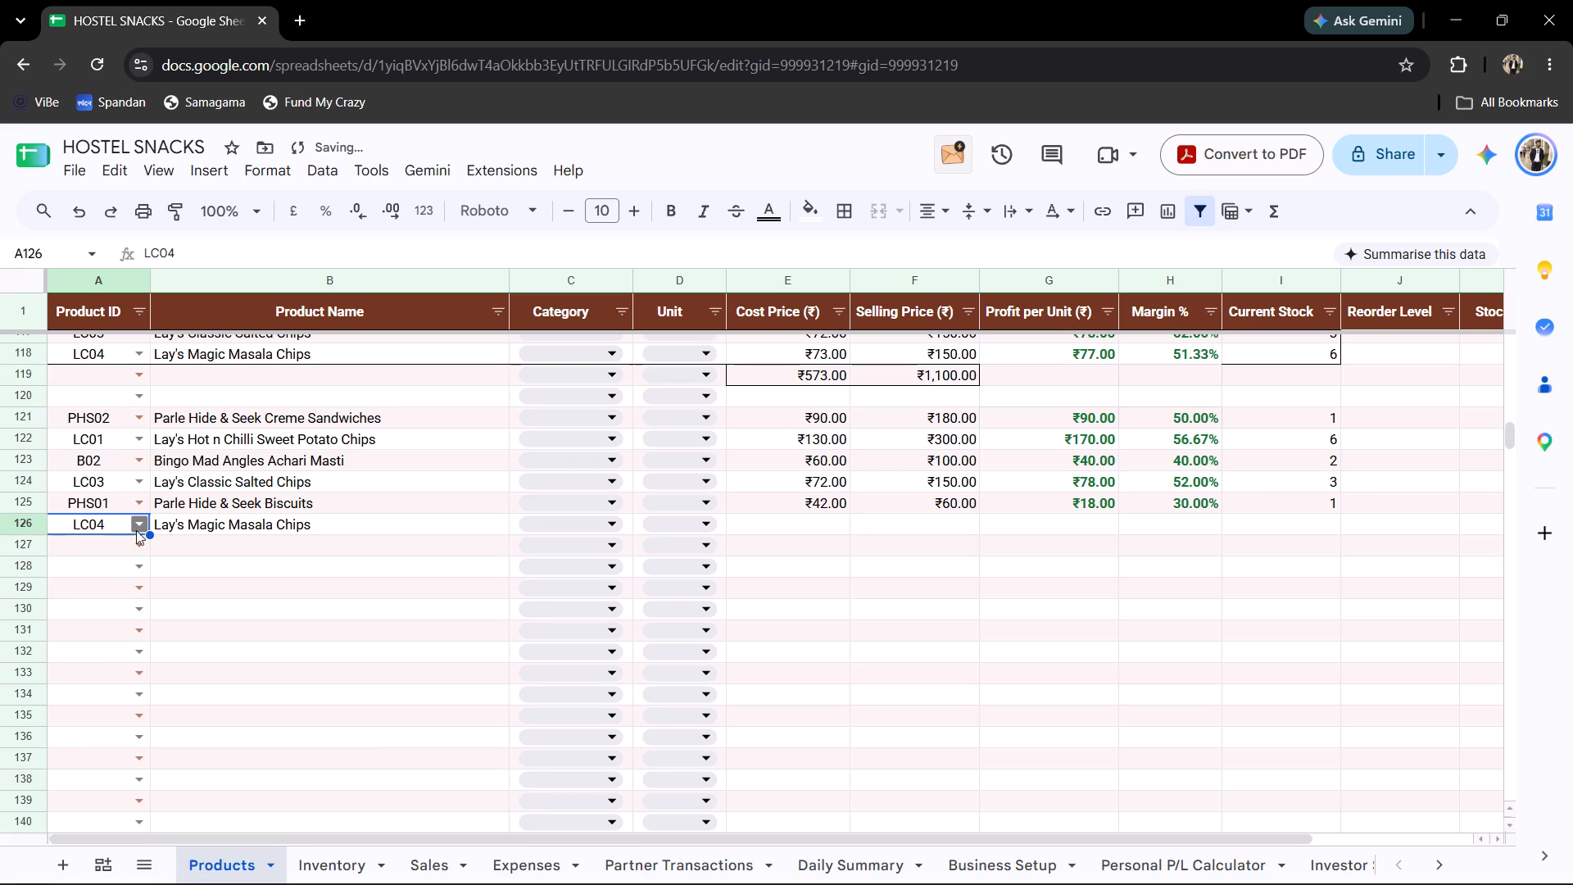
click(748, 521)
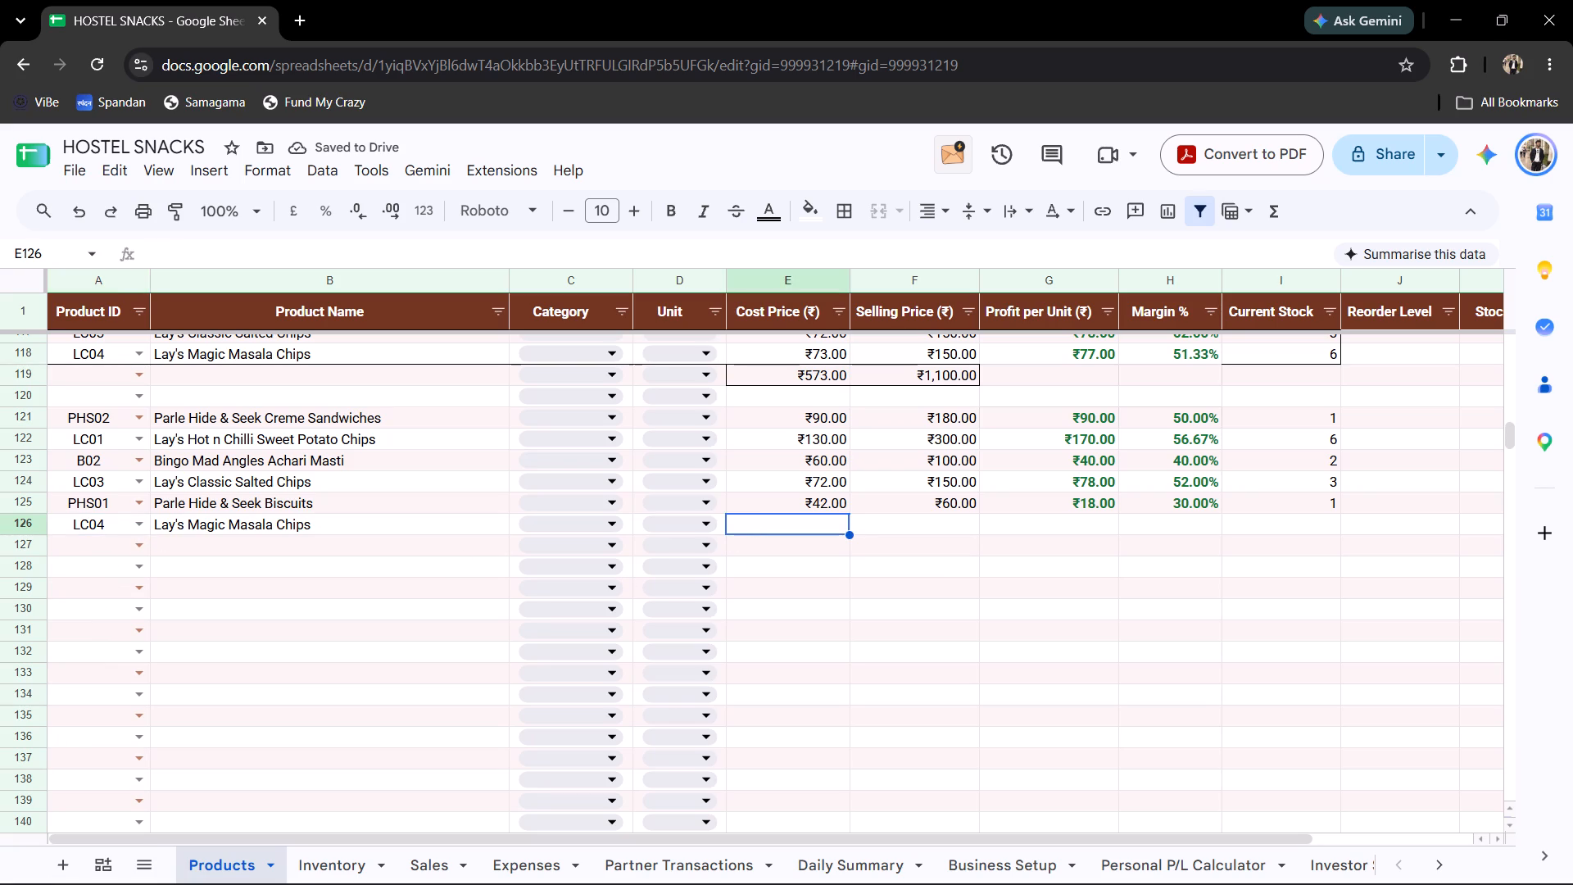
text(146)
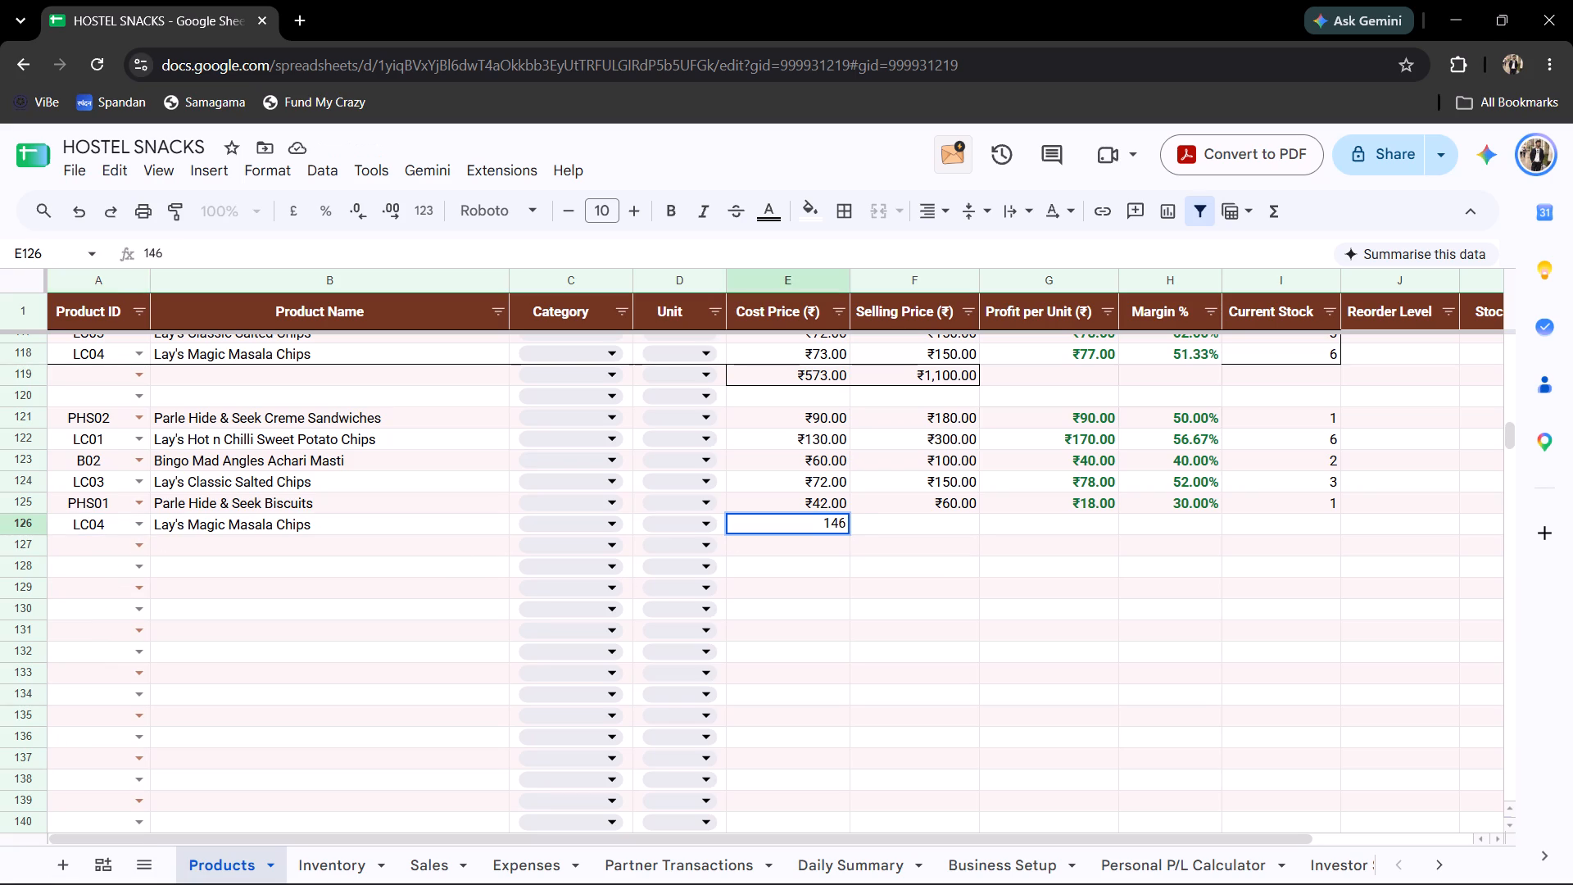
key(Tab)
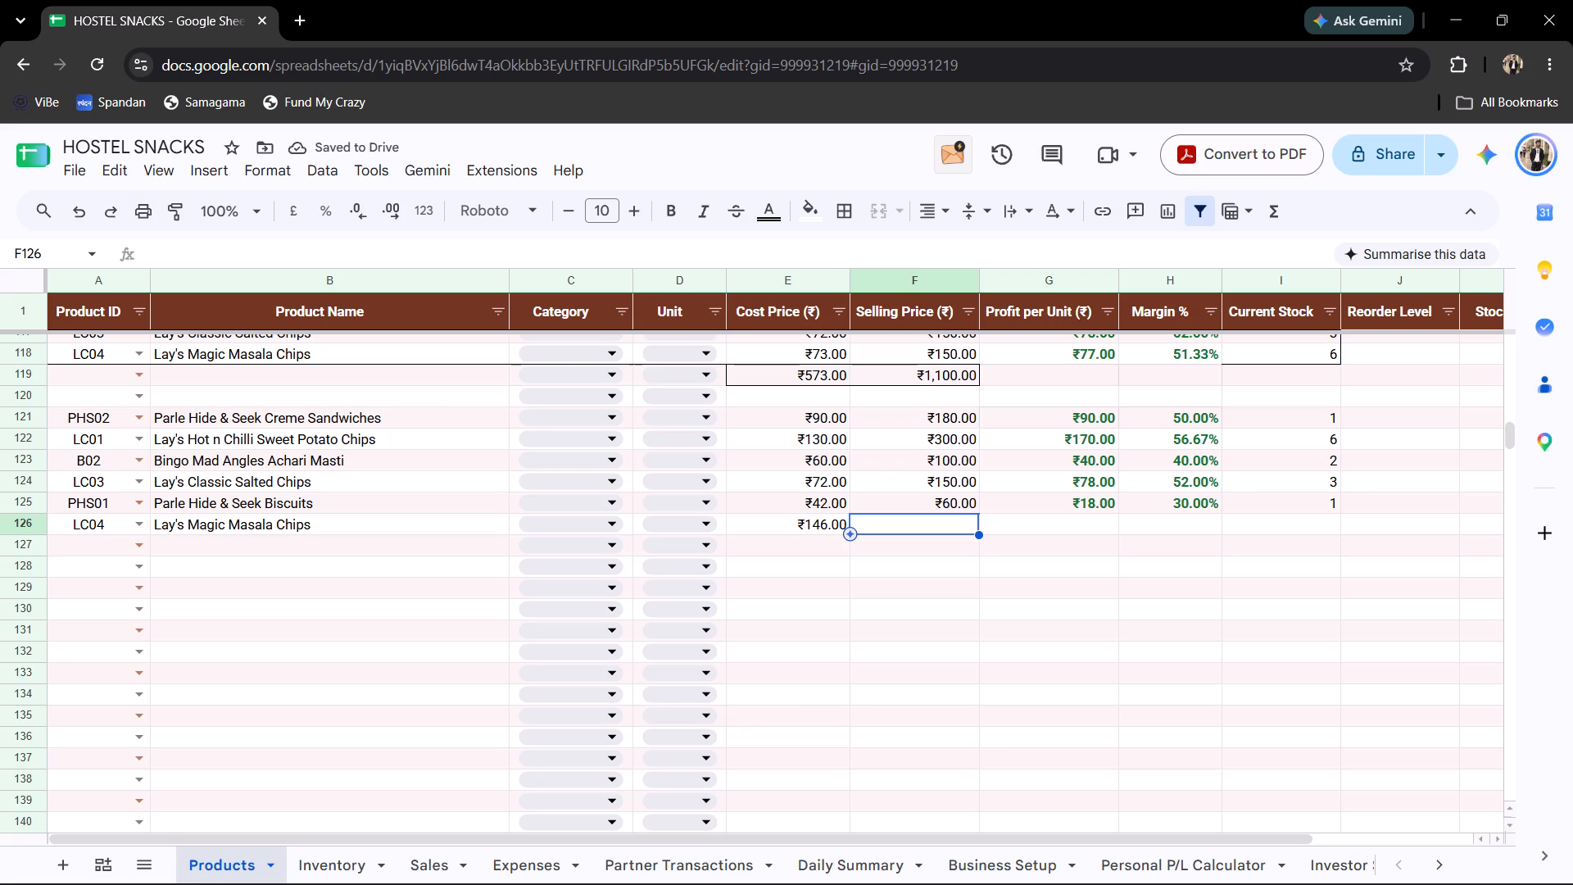
text(300)
key(Tab)
key(Tab)
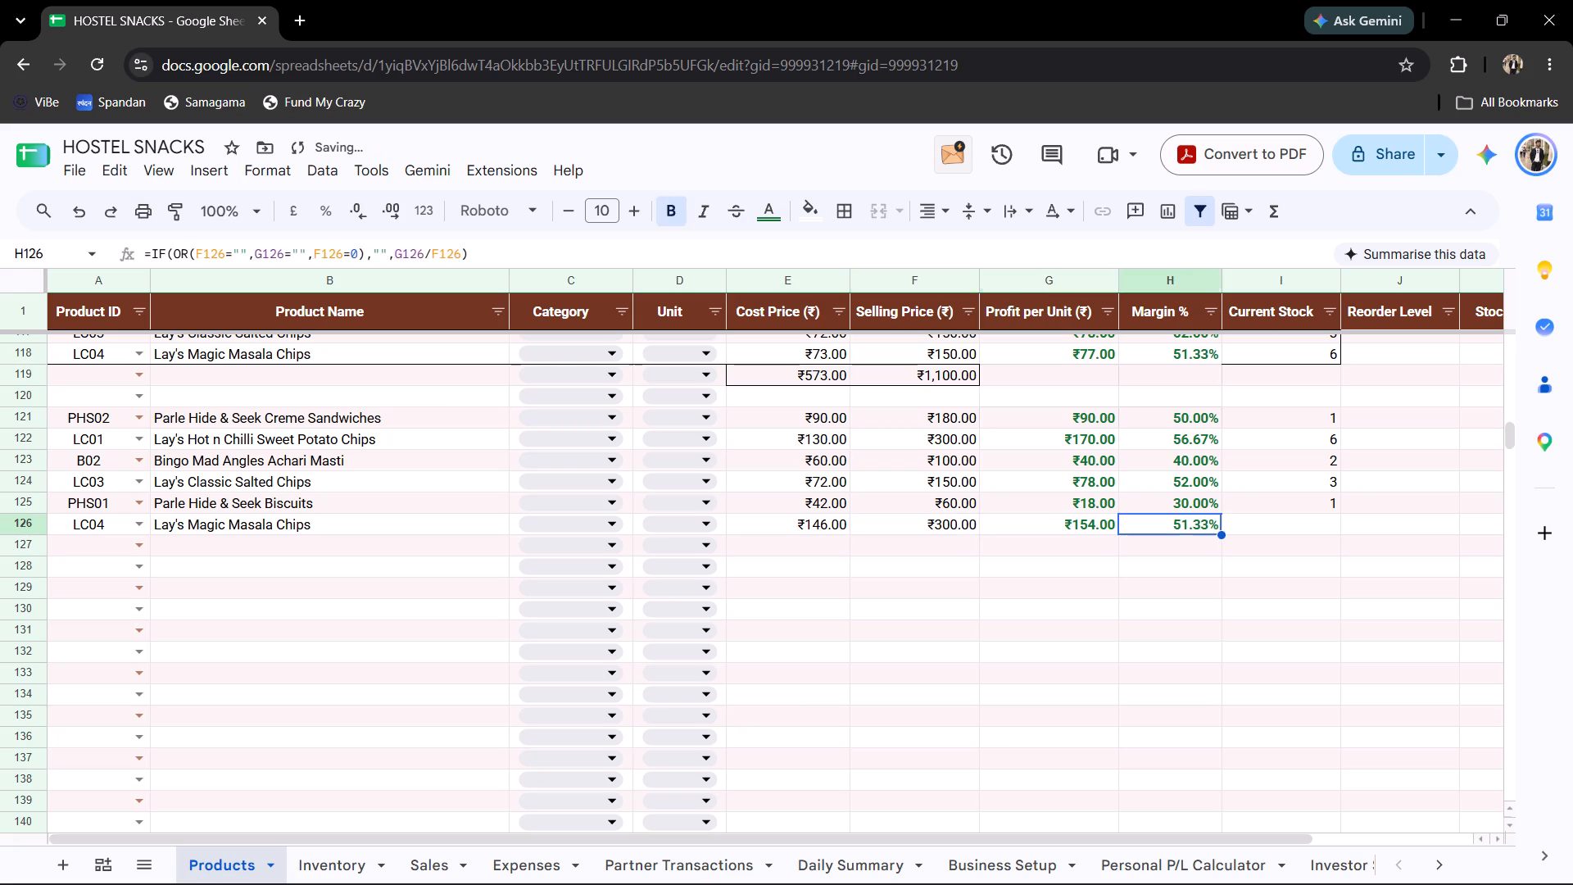
key(Tab)
key(6)
key(Return)
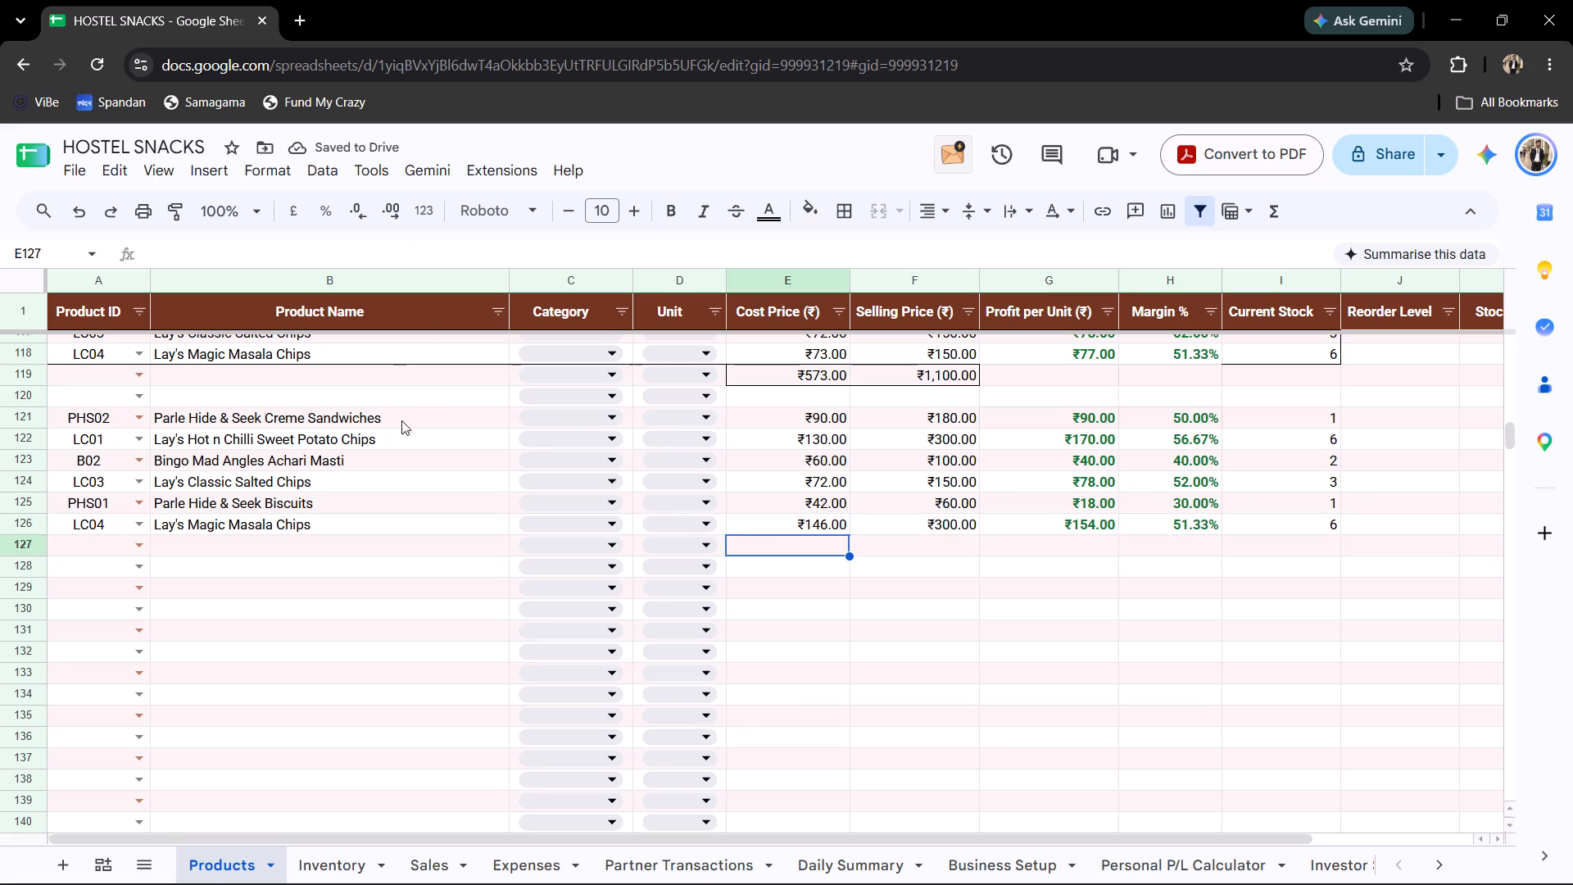
Fill row 127 with product ID B01, cost price 41, selling price 60 and current stock 3.
click(93, 551)
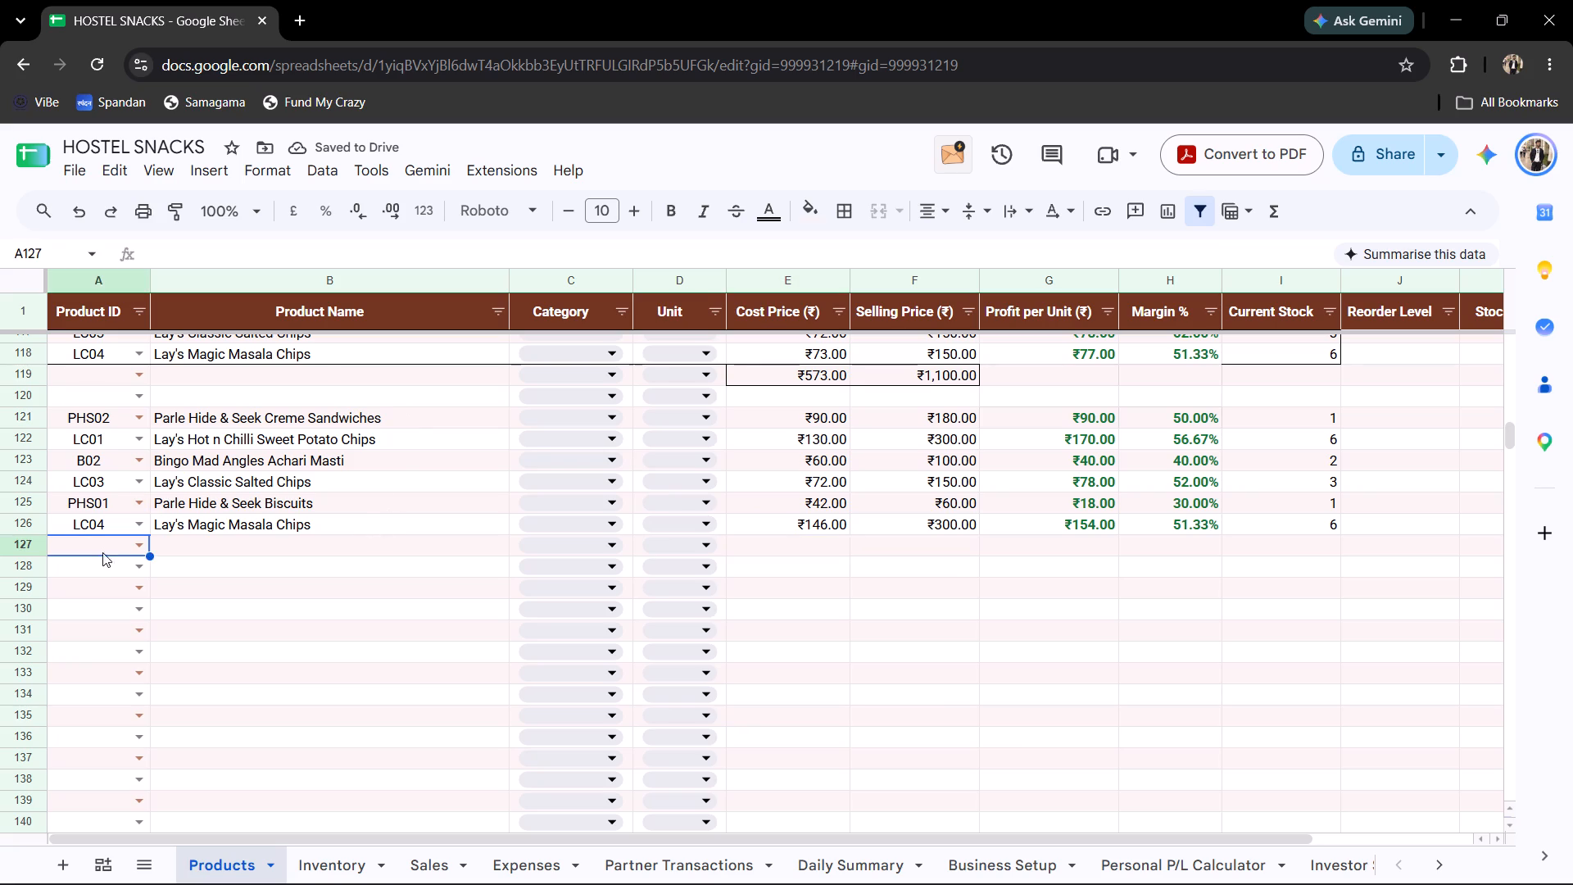
click(145, 554)
click(143, 551)
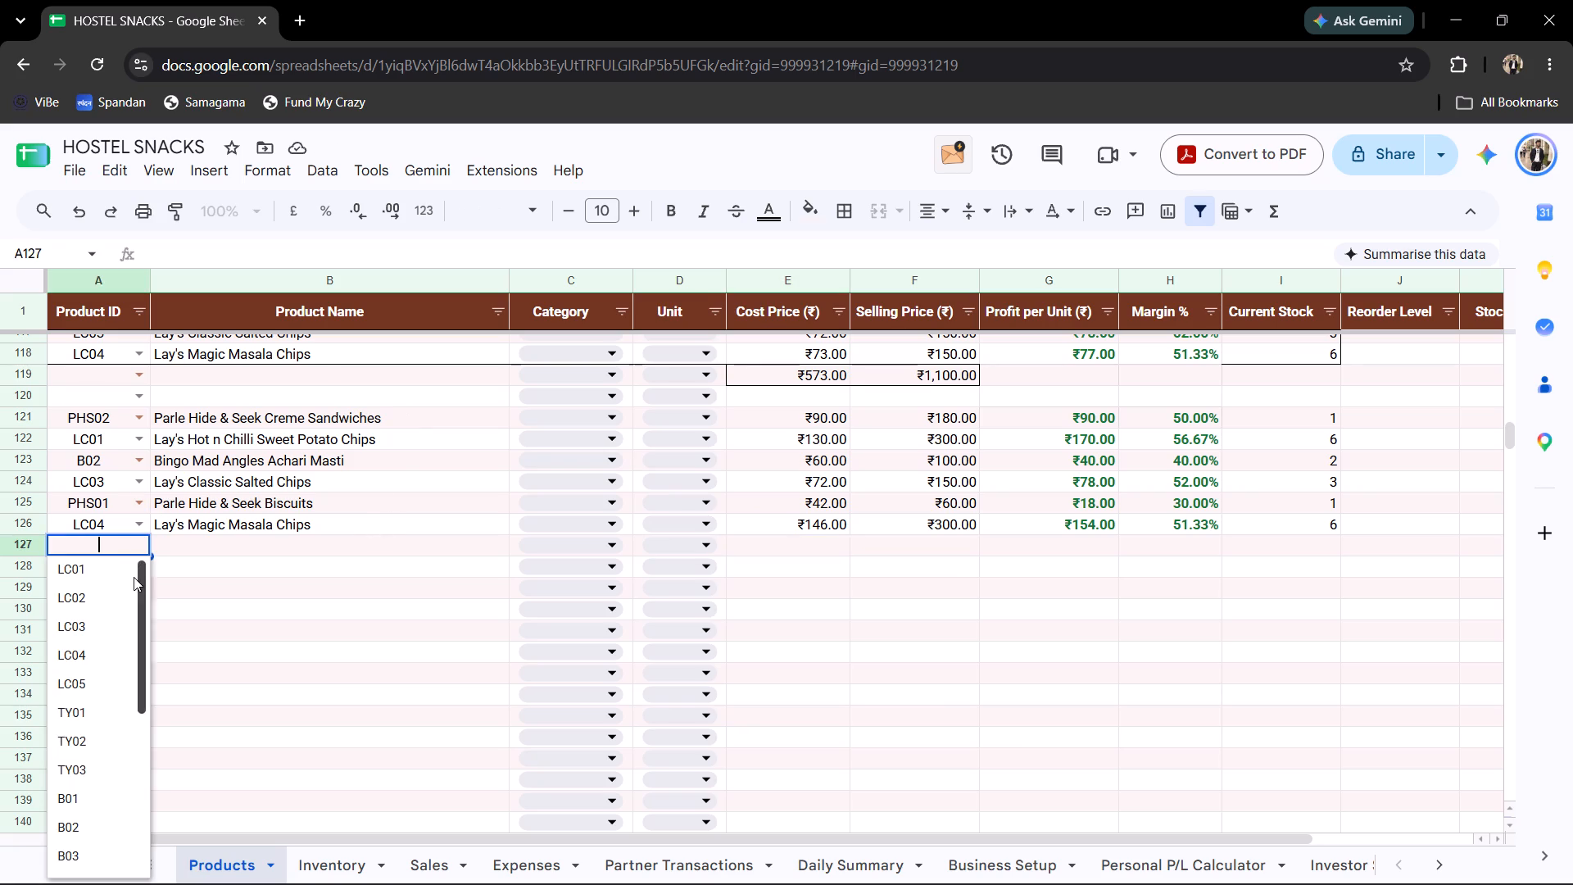
scroll(124, 601, down, 2)
scroll(114, 620, up, 1)
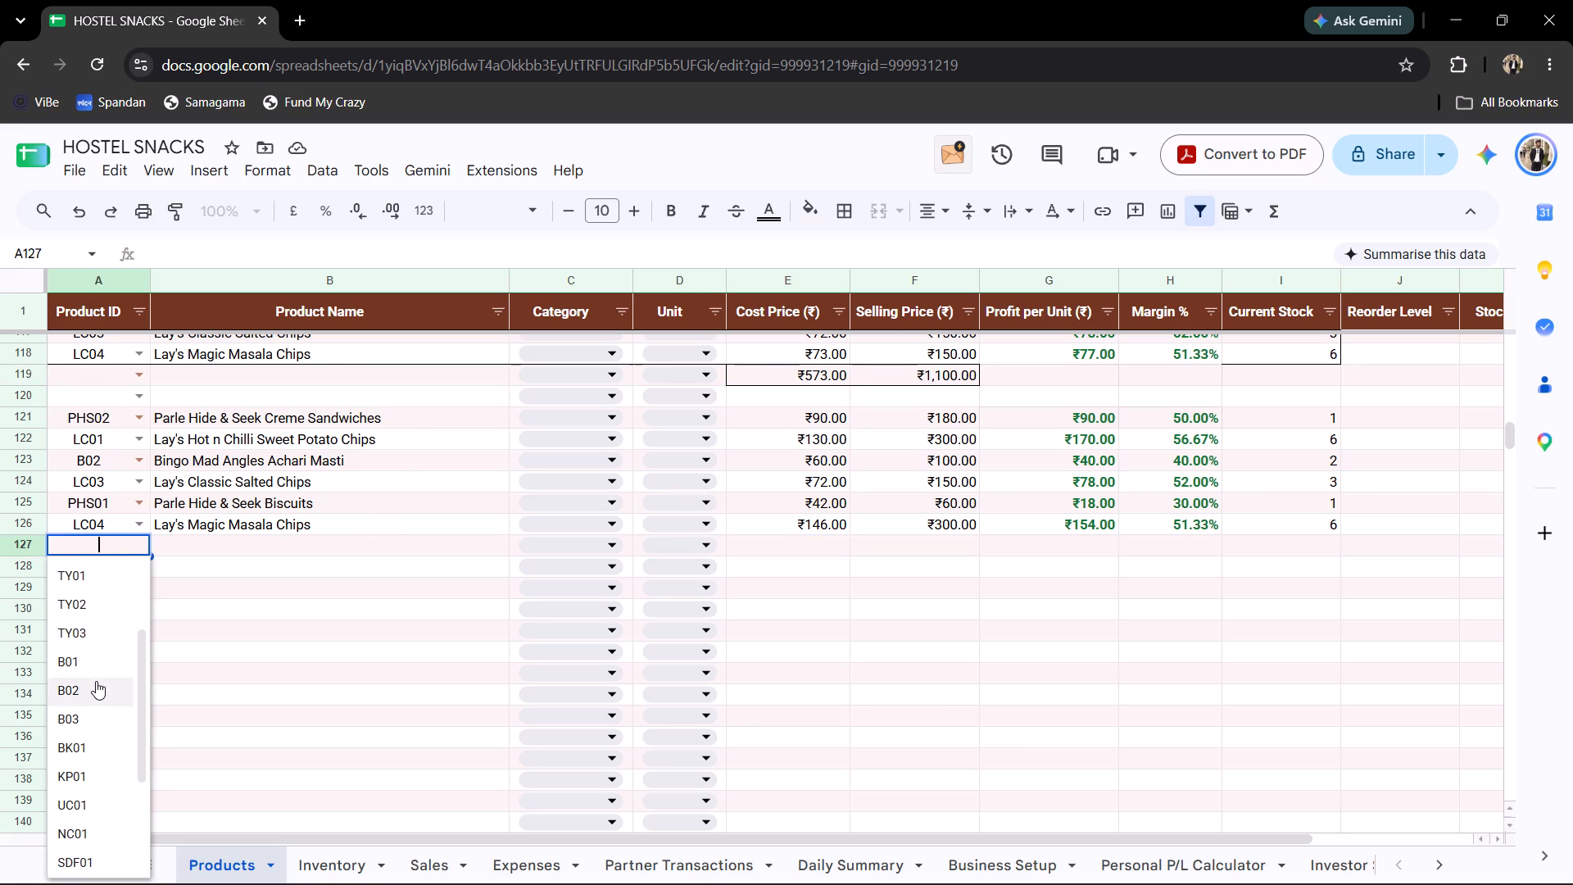
scroll(96, 681, down, 1)
scroll(96, 650, up, 1)
click(83, 664)
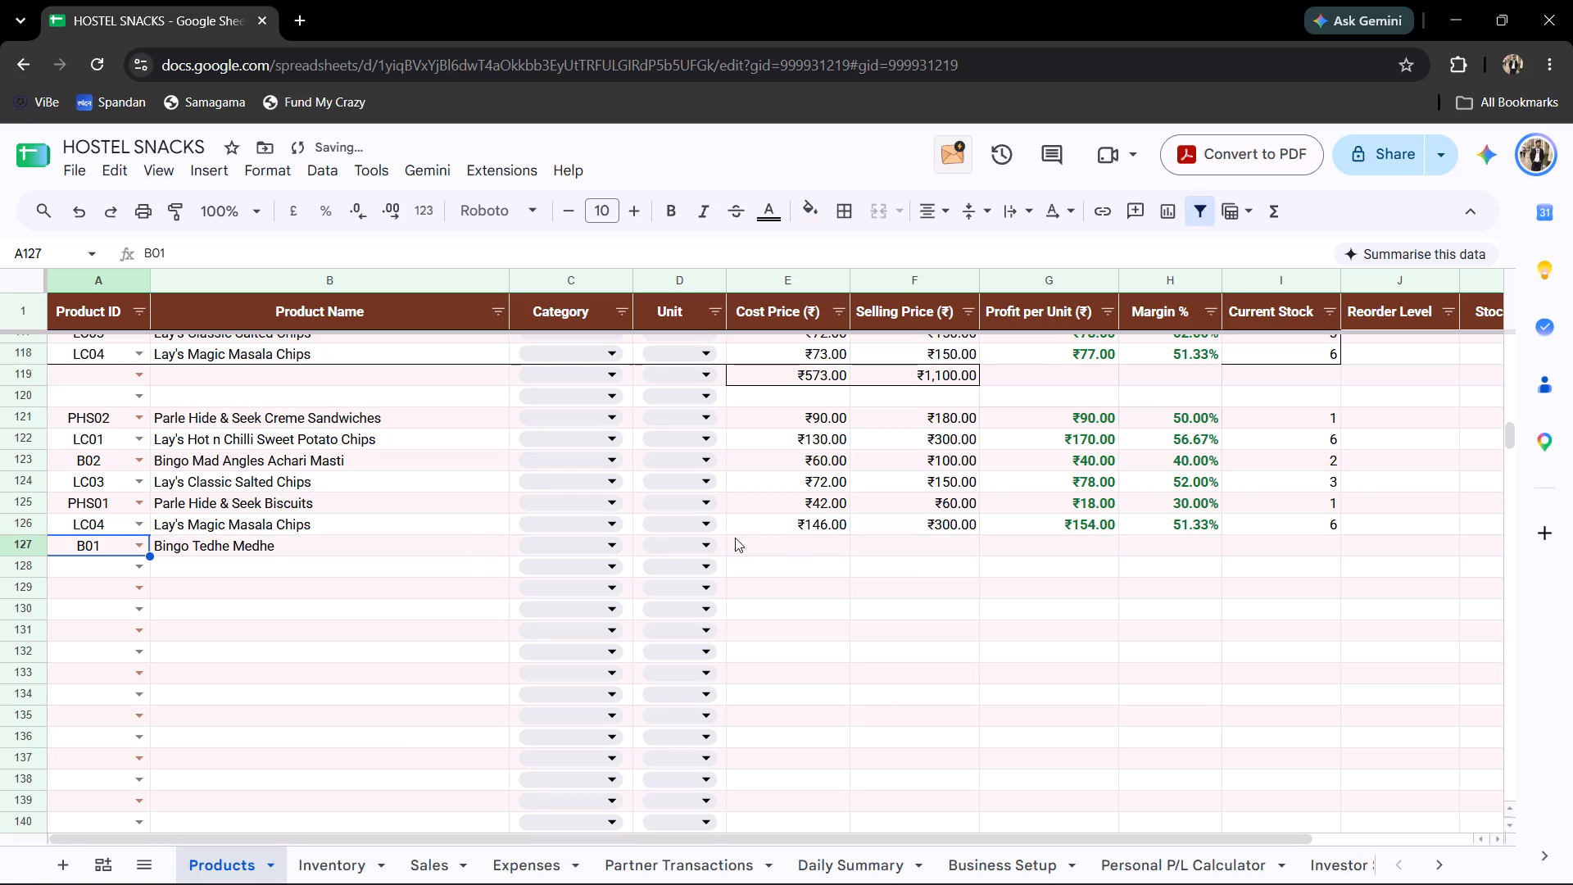
click(790, 540)
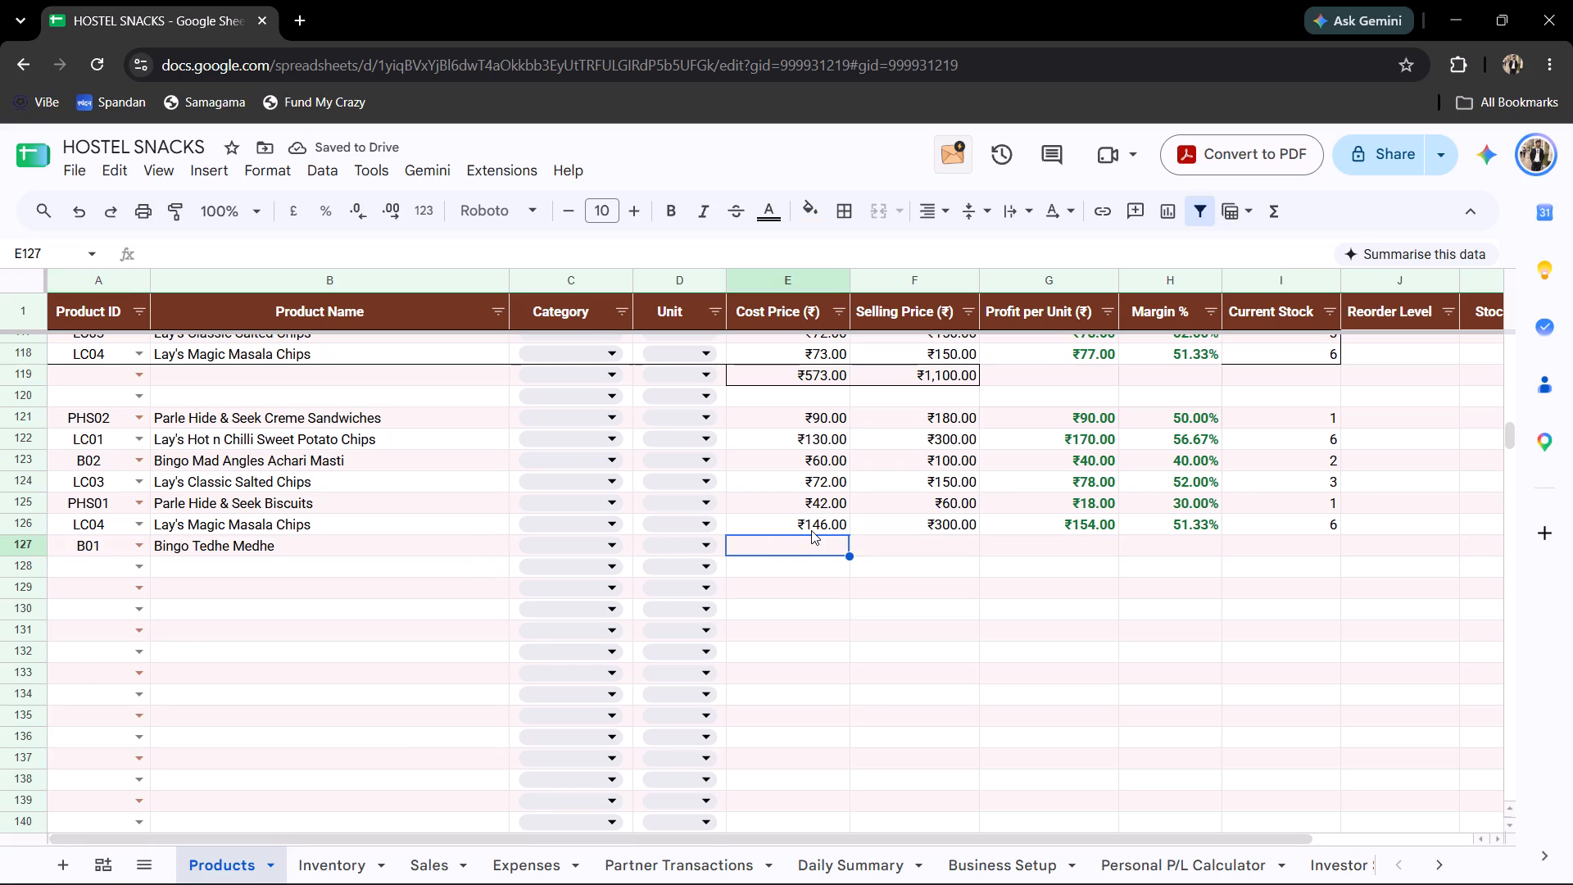
text(41)
key(Tab)
text(60)
key(Tab)
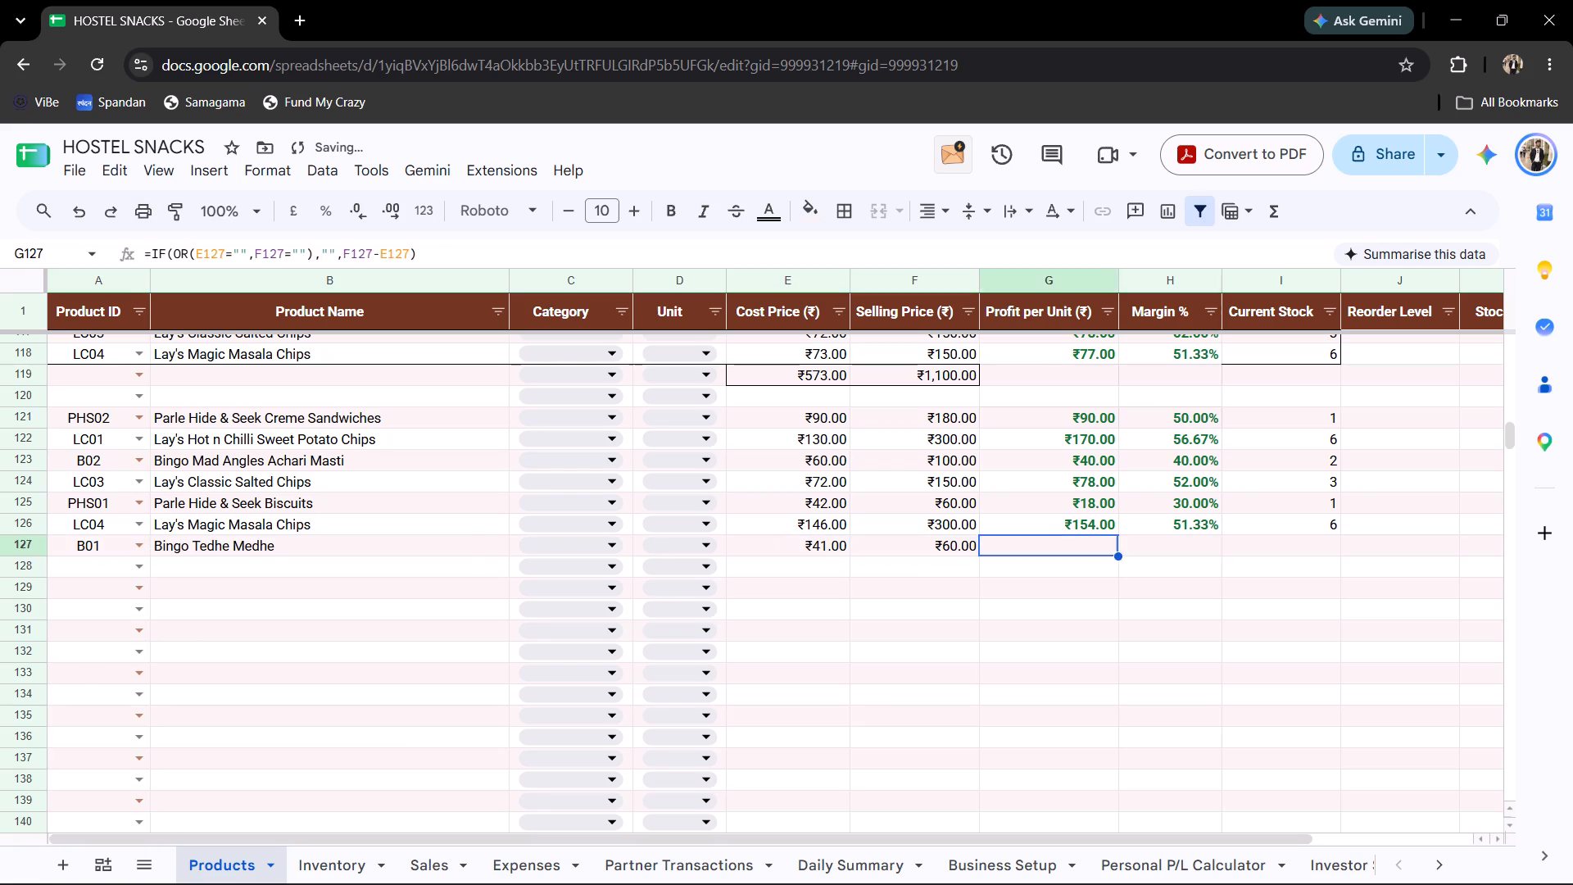
key(Tab)
key(Tab)
key(3)
key(Return)
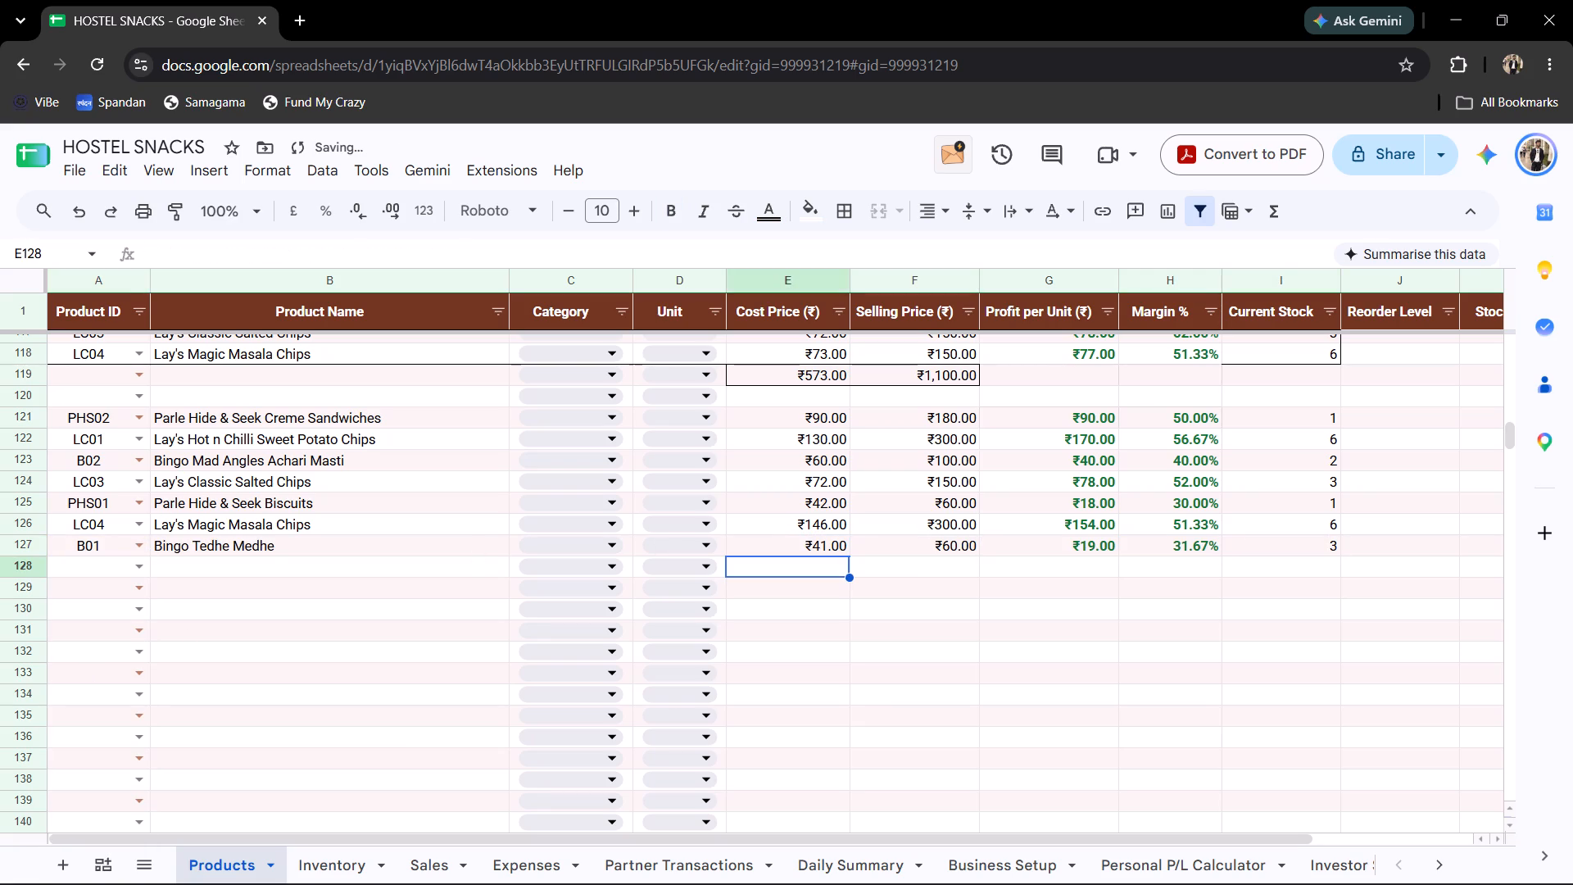
Total the batch's cost prices in cell E128 with a SUM of E121:E127.
click(805, 415)
click(768, 560)
text(=sum)
key(Tab)
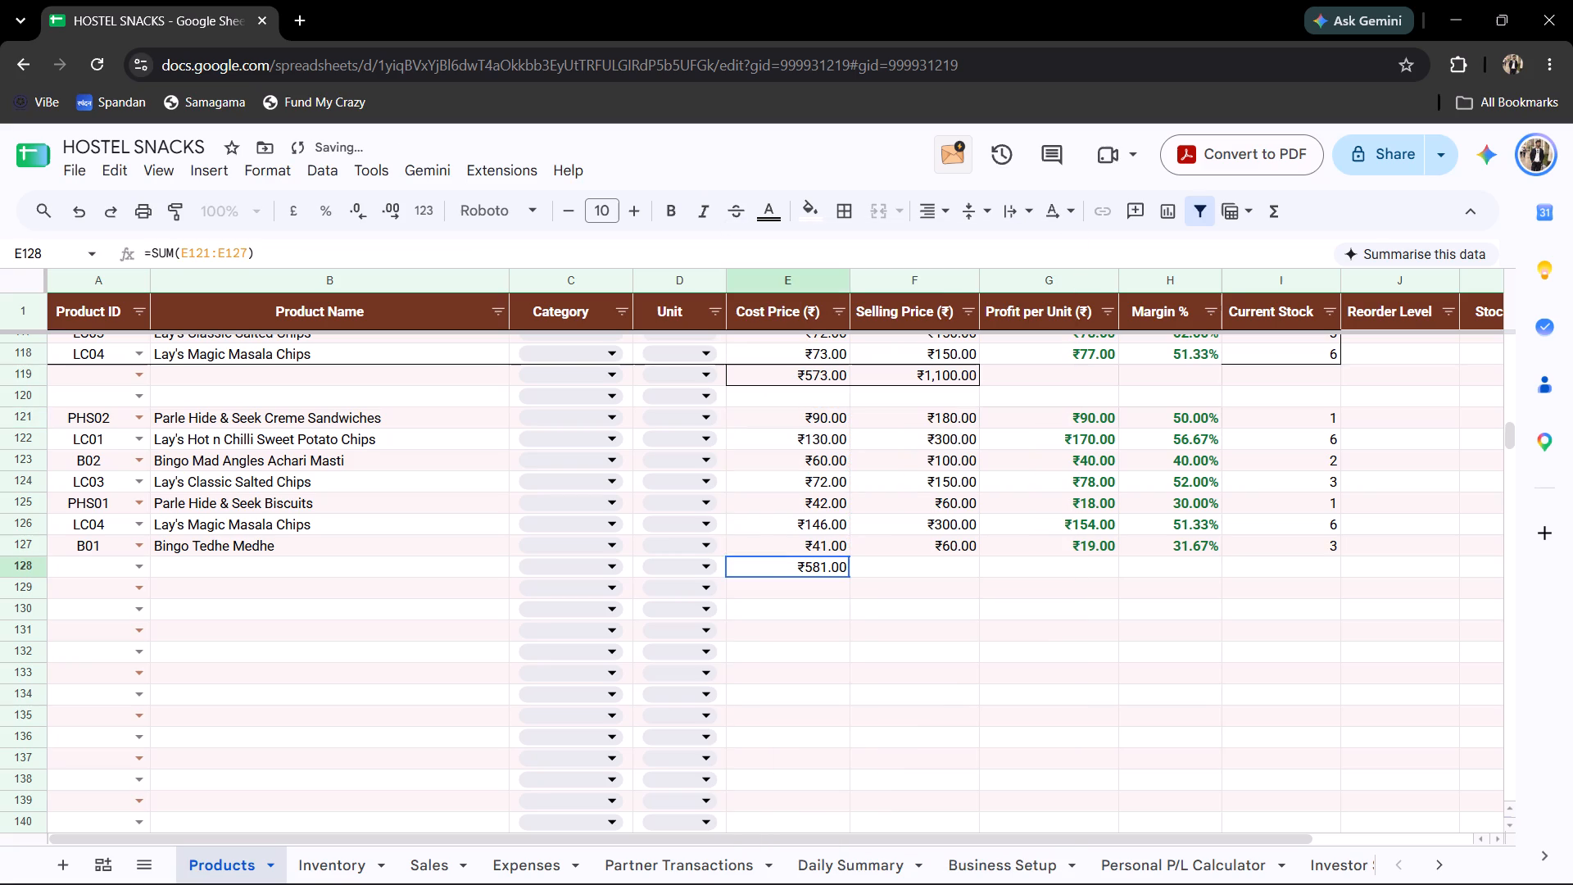
key(Tab)
Total the batch's selling prices in cell F128 with a SUM of F121:F127.
text(=sum)
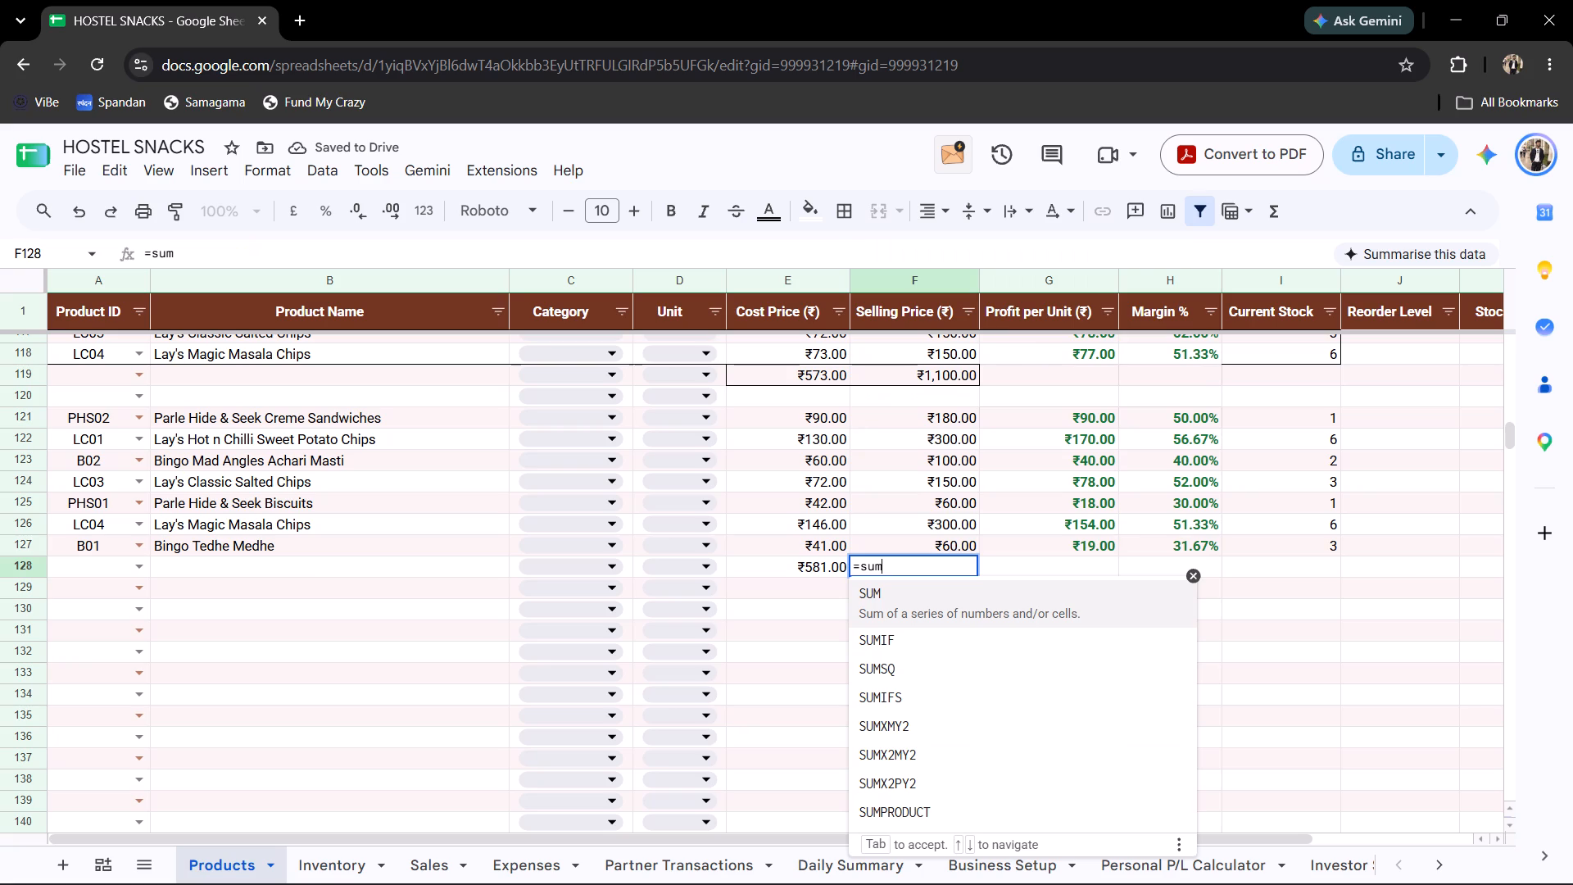
key(Return)
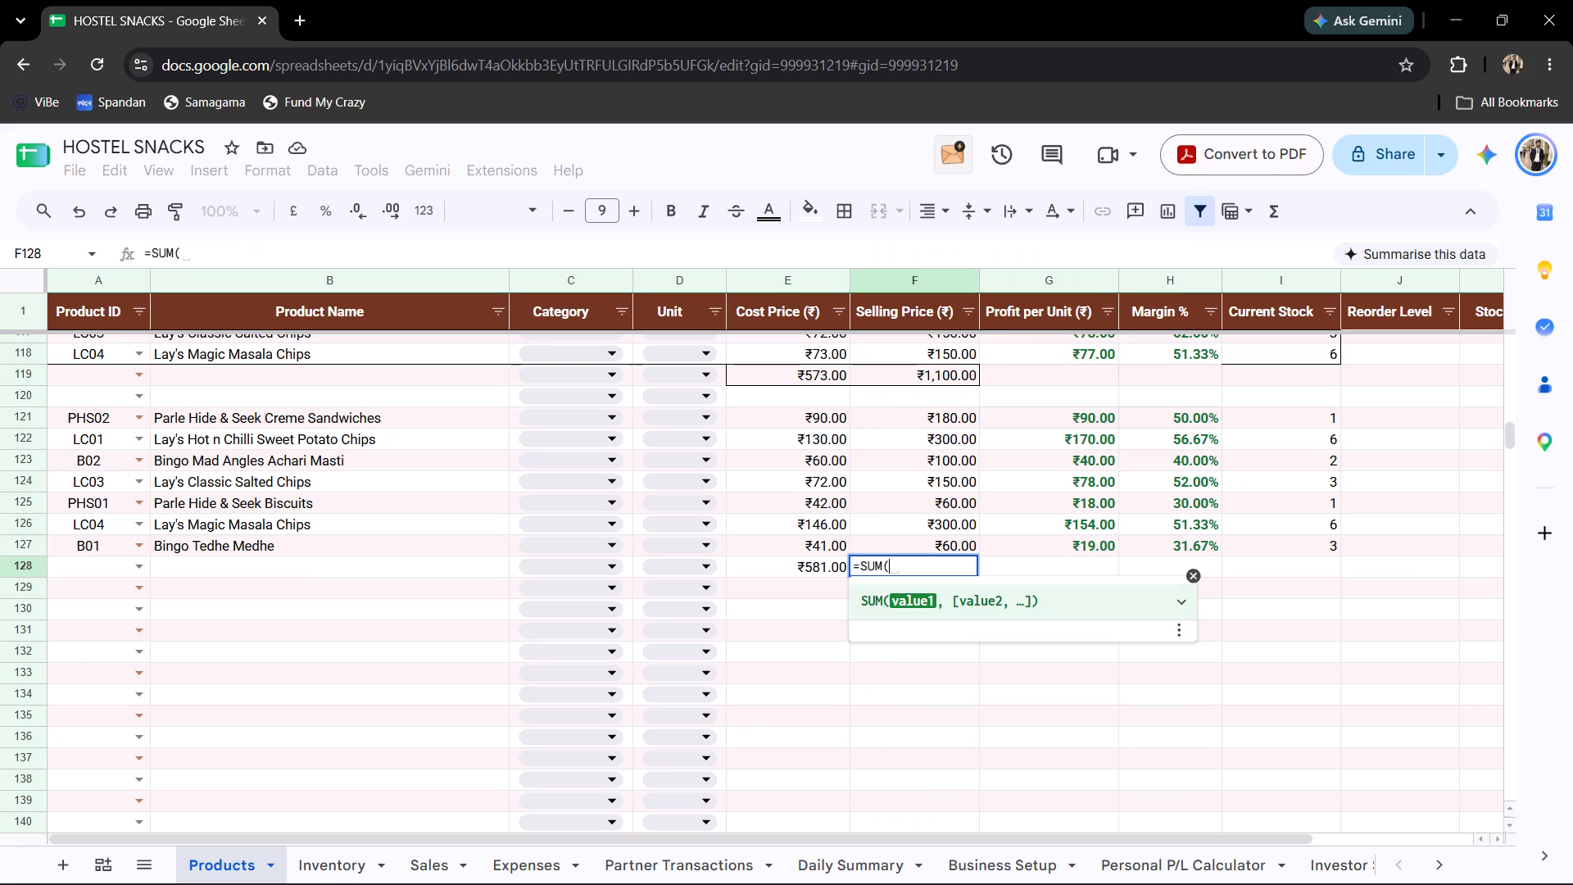
drag(872, 406, 877, 425)
click(883, 412)
drag(884, 415, 888, 440)
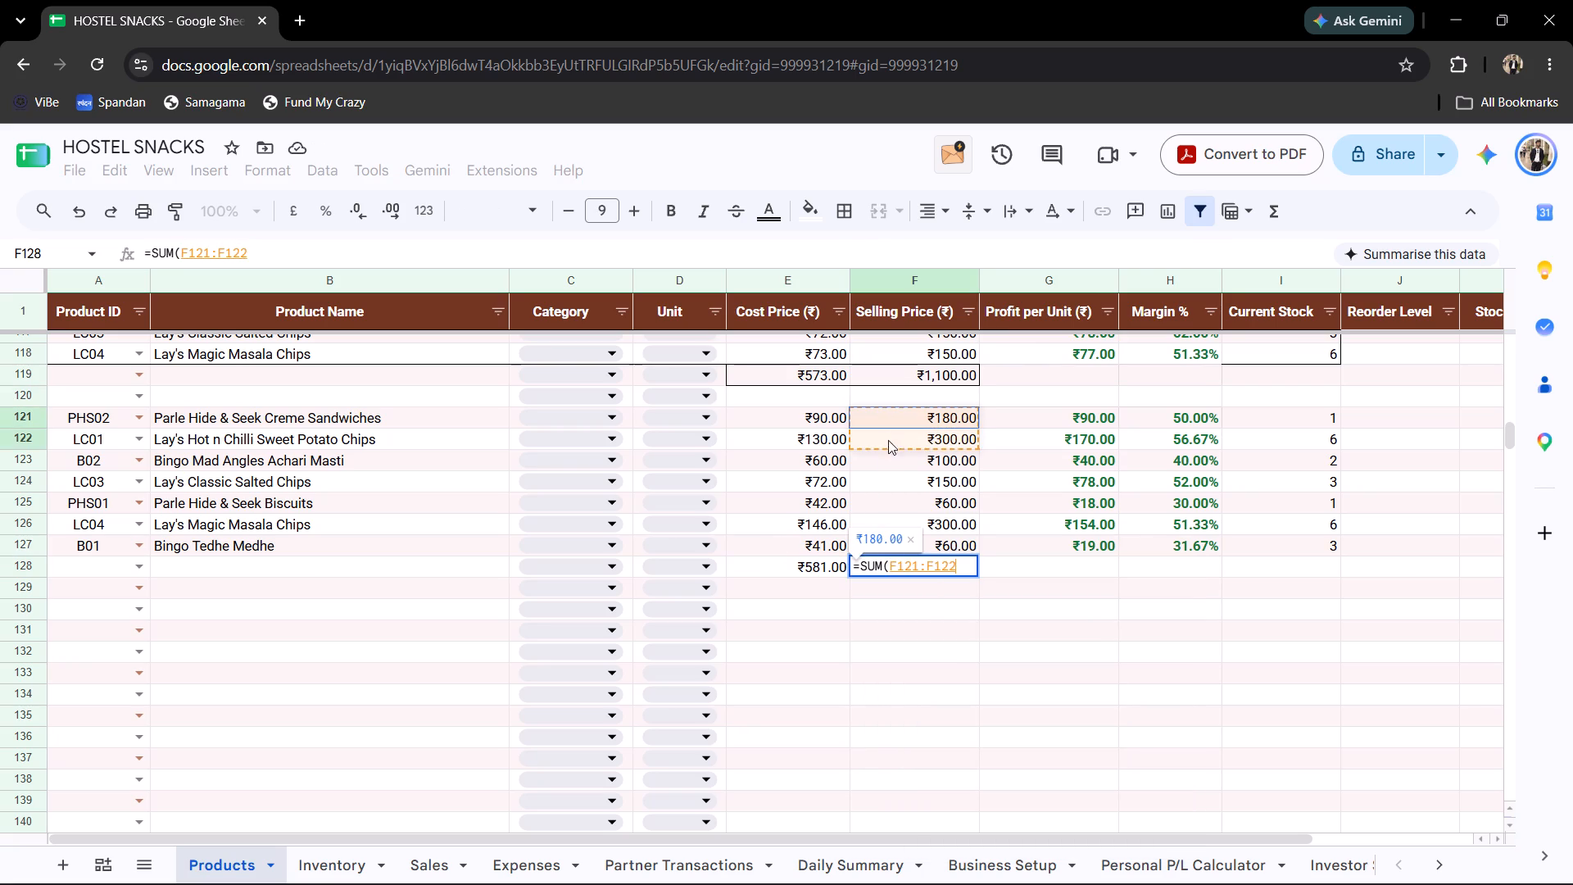
drag(888, 440, 909, 538)
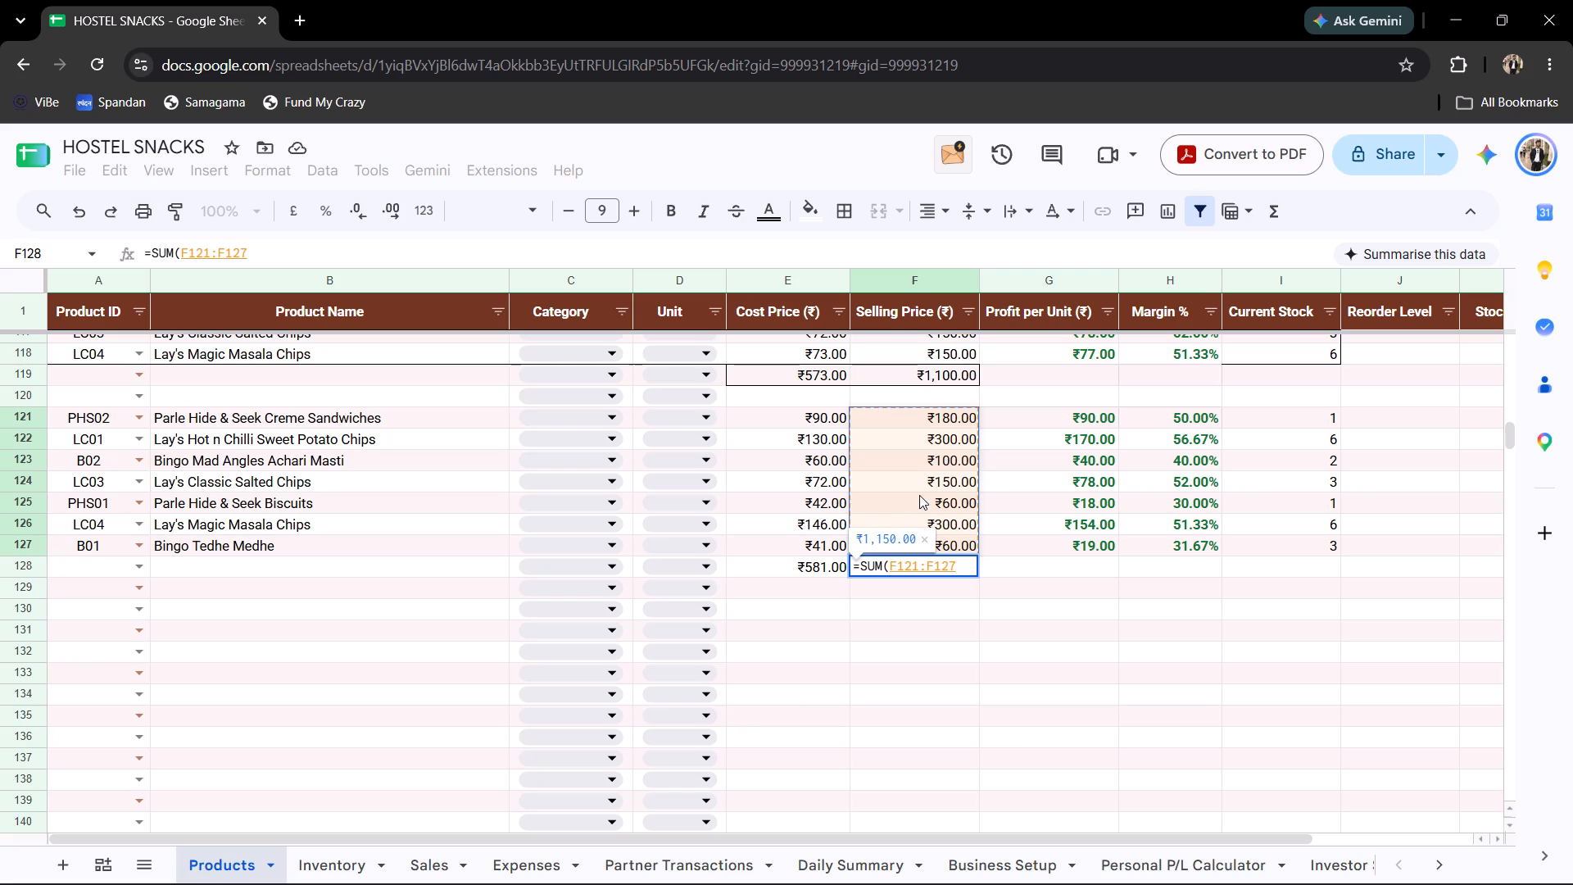
key(Return)
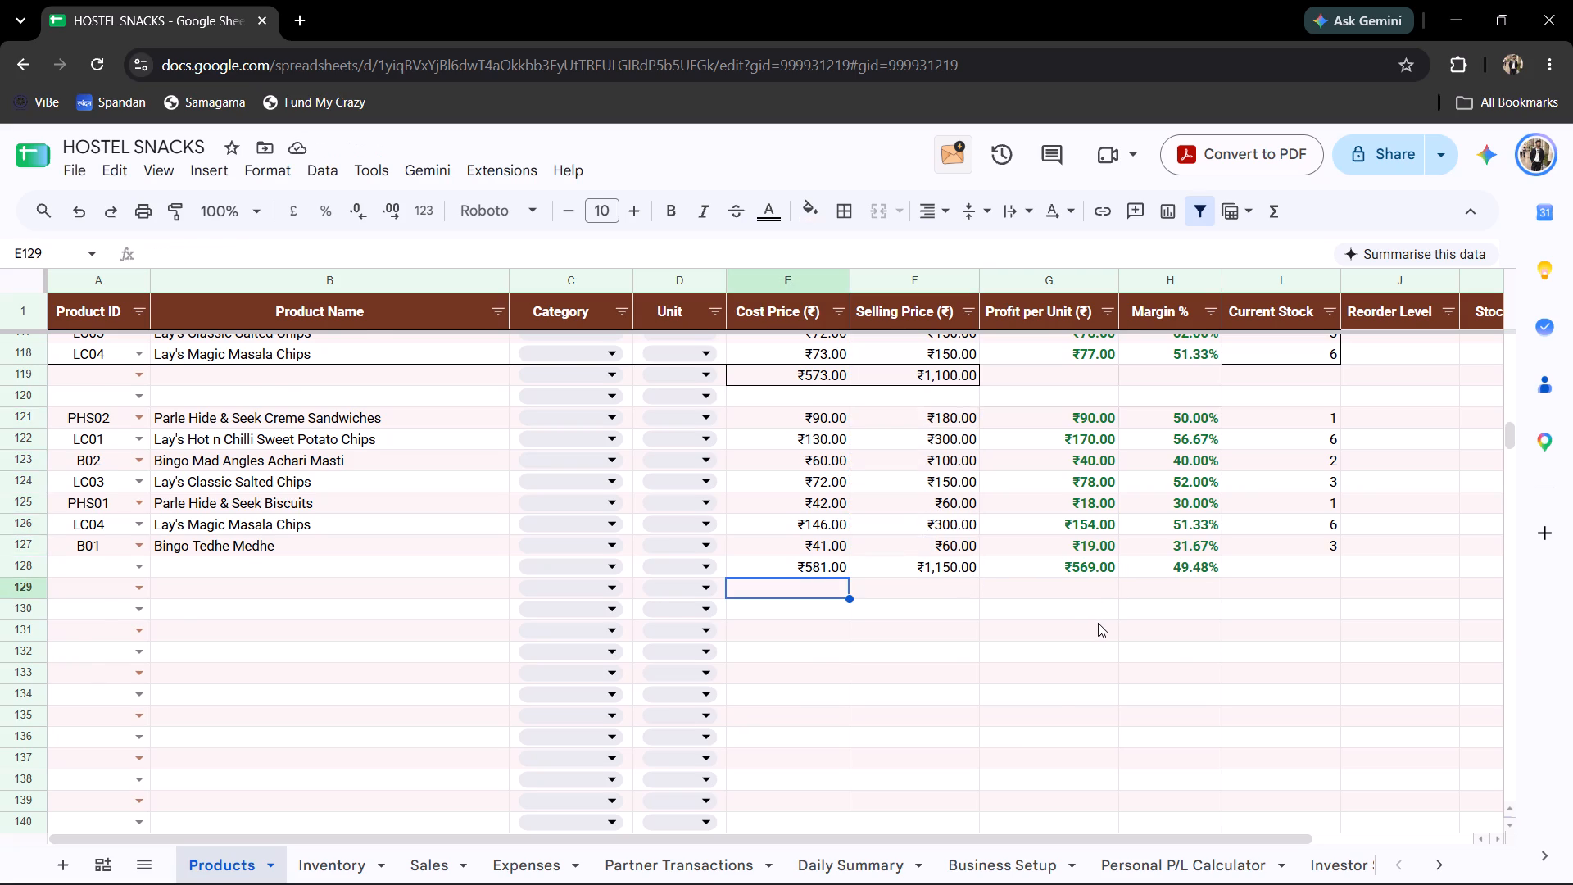
Apply an outer border around the new product batch, cells A121:I127.
scroll(1098, 623, up, 1)
scroll(1098, 623, down, 1)
click(798, 617)
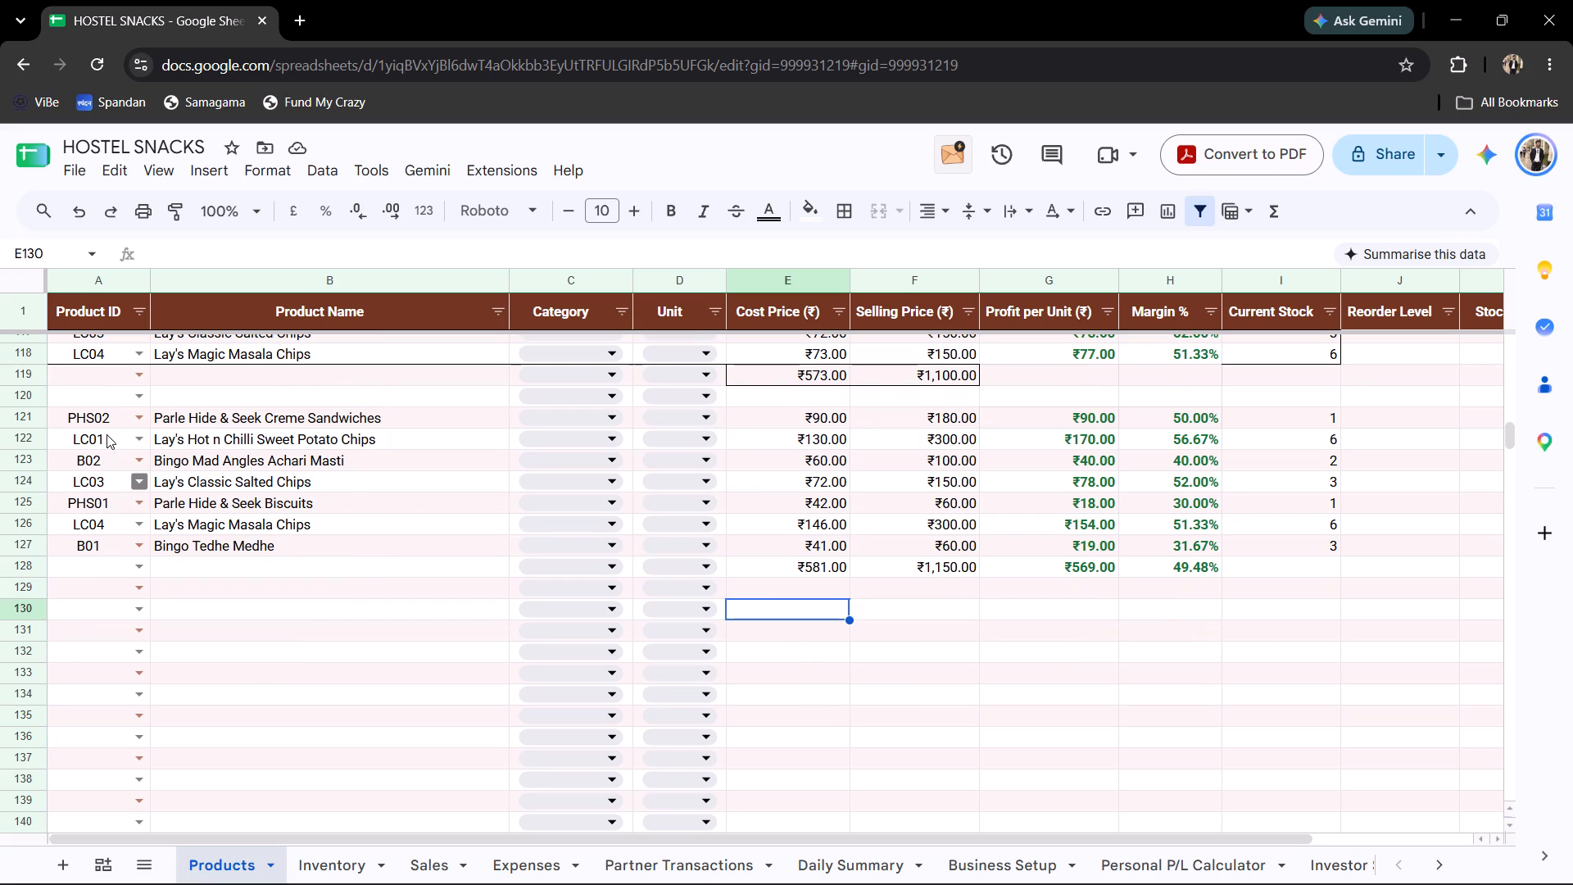
drag(103, 420, 1327, 537)
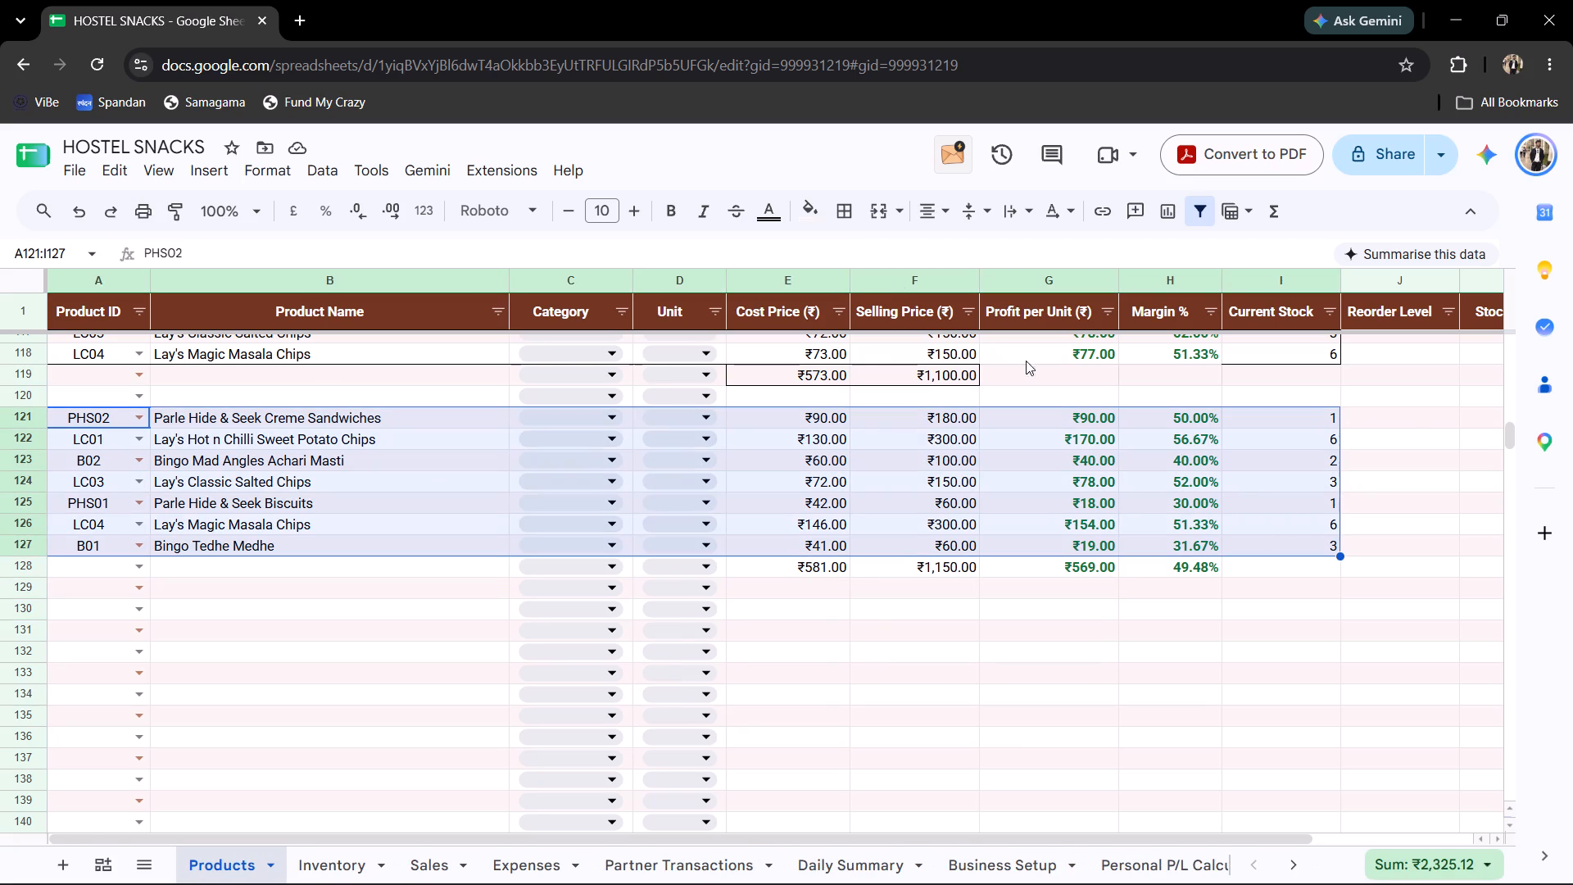
click(845, 209)
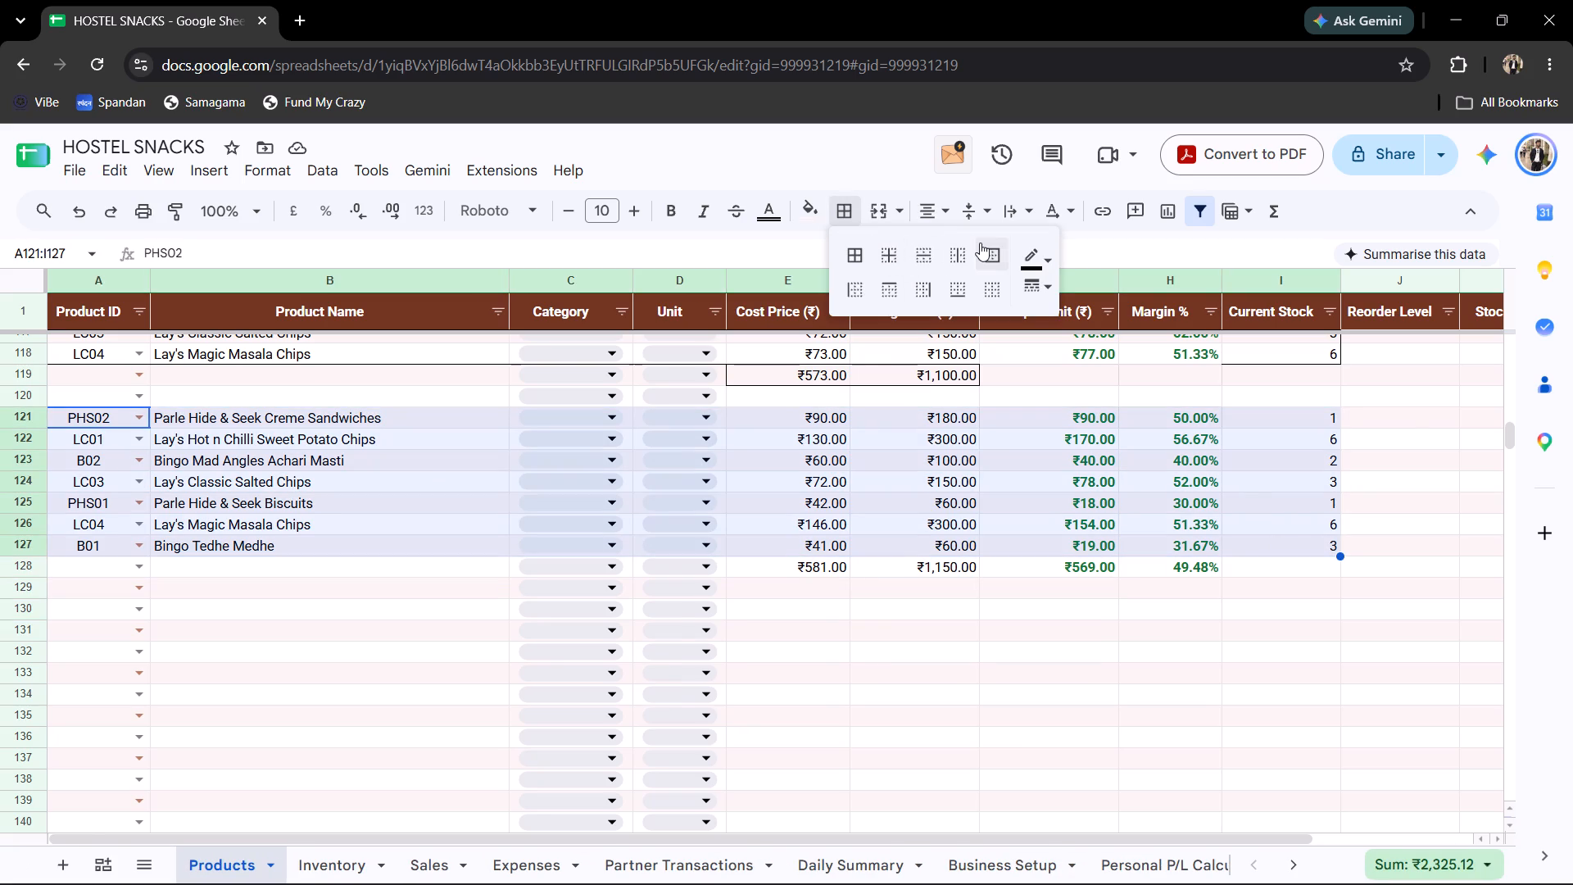
click(980, 243)
click(995, 678)
Apply an outer border around the two totals in cells E128:F128.
drag(795, 568, 916, 564)
click(854, 215)
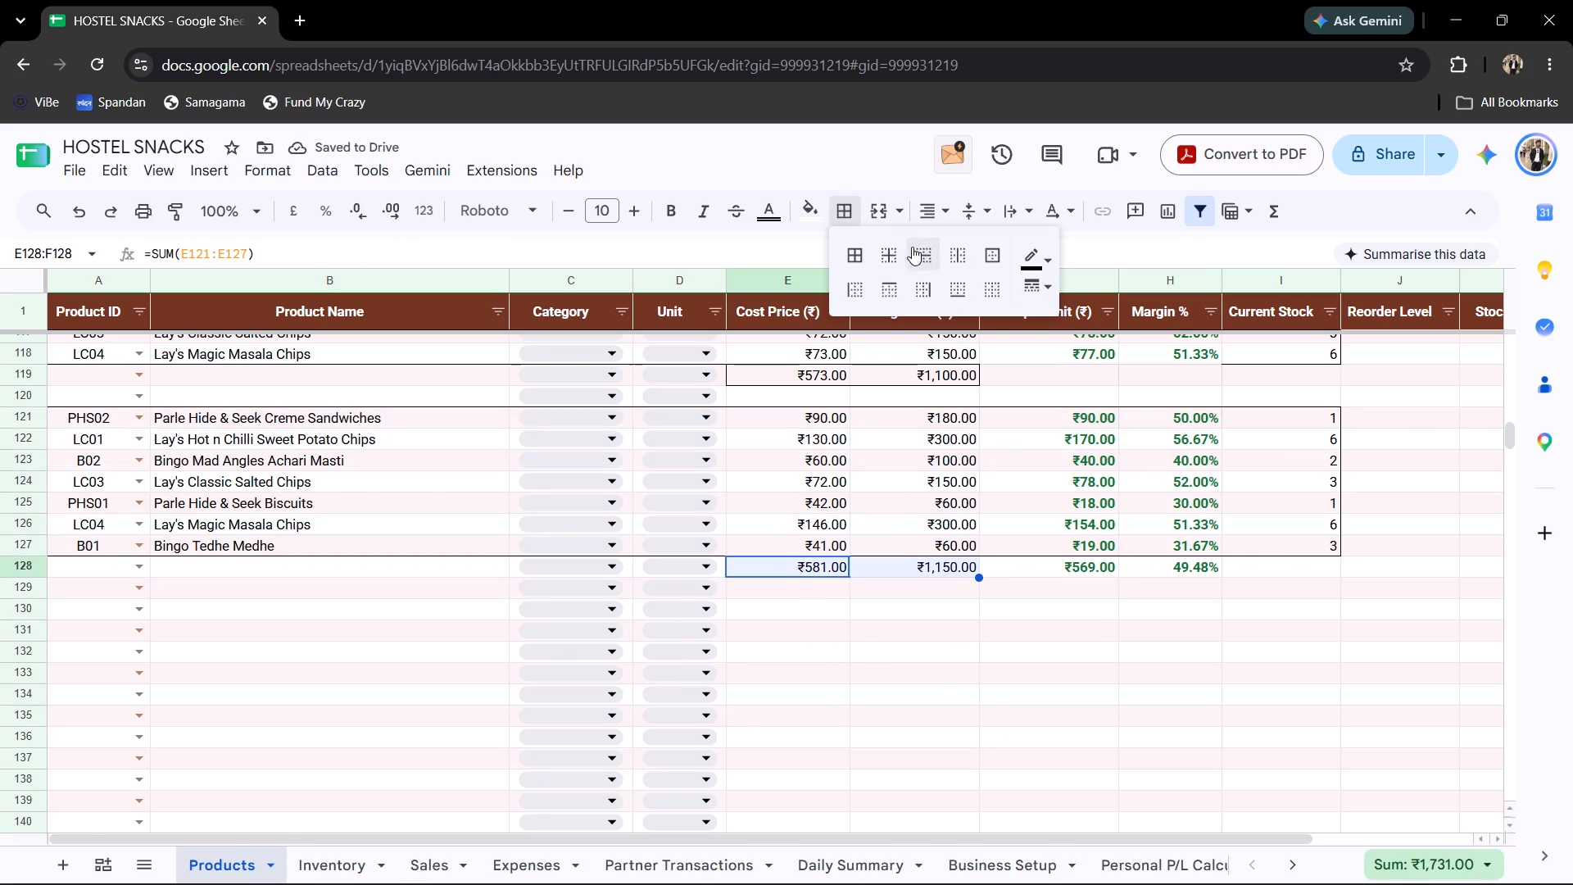
click(987, 264)
click(1022, 654)
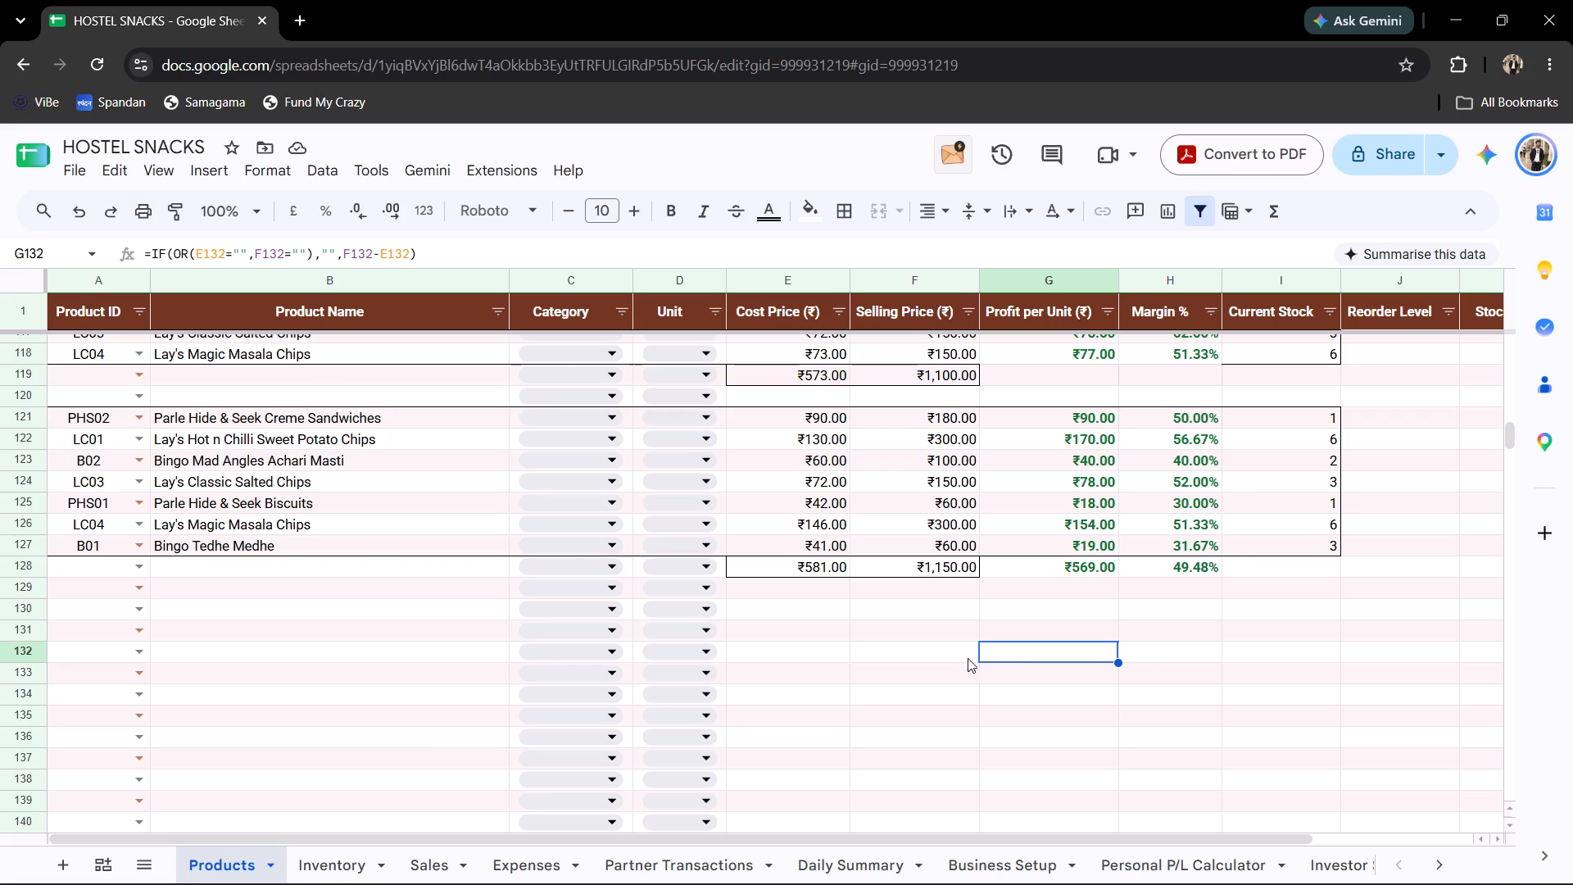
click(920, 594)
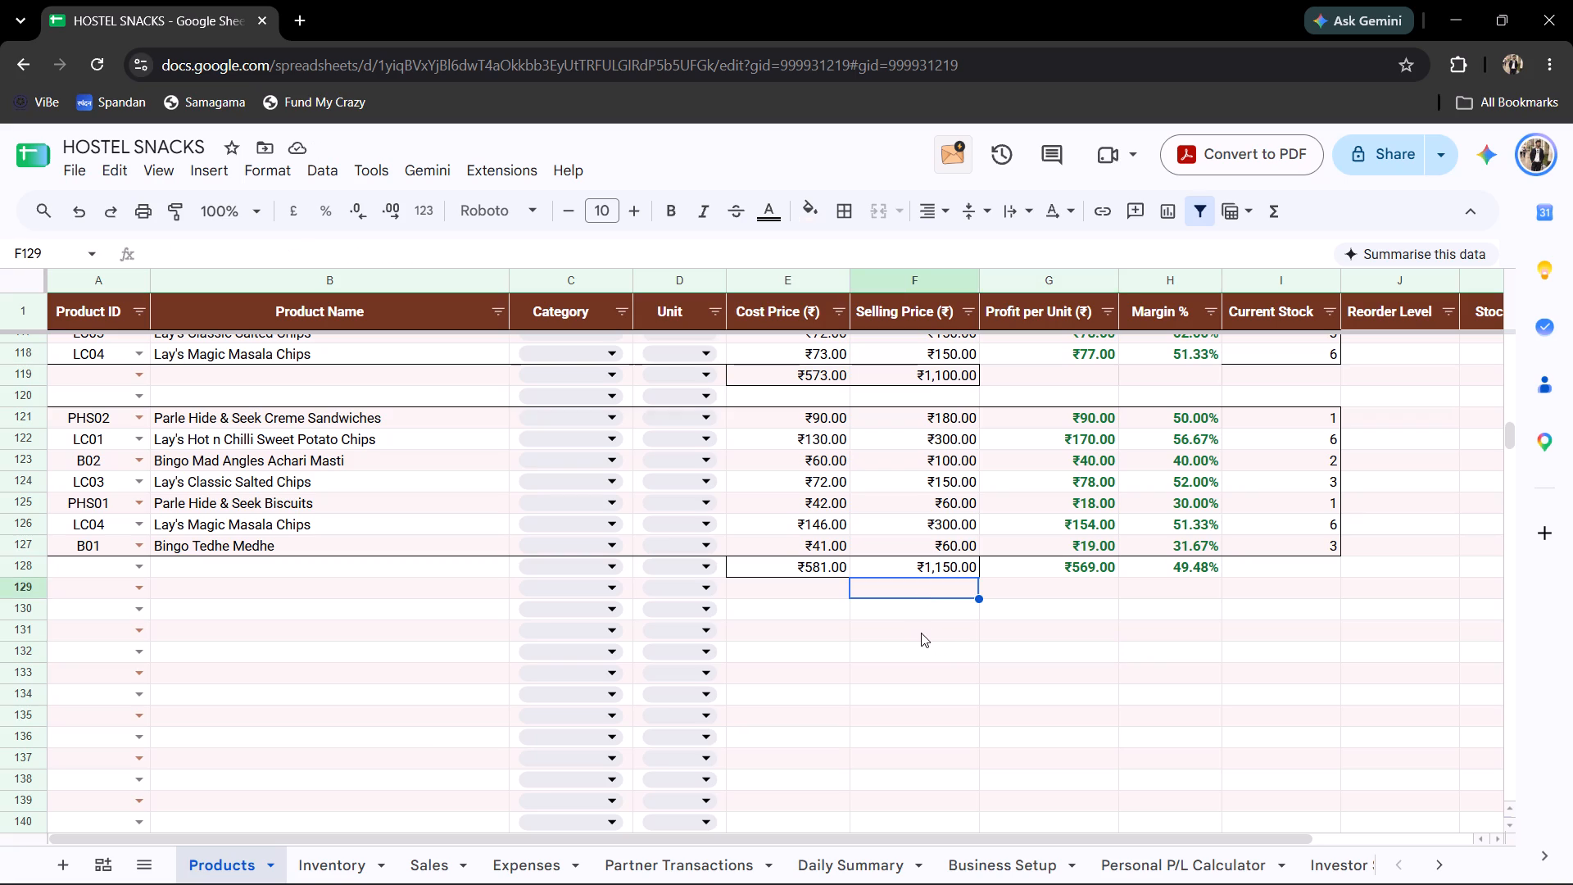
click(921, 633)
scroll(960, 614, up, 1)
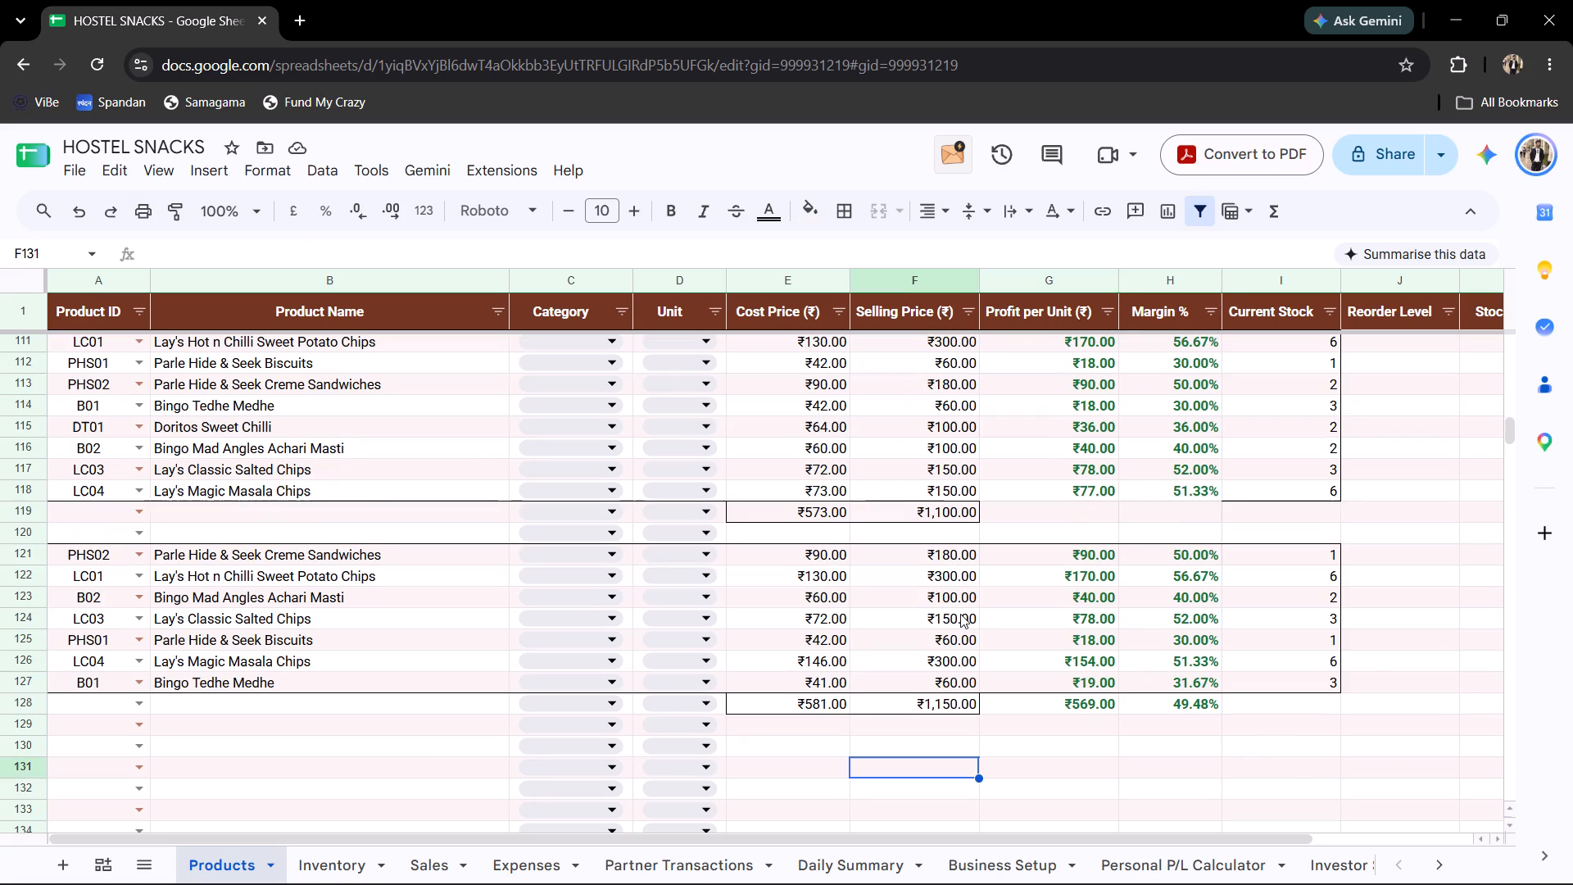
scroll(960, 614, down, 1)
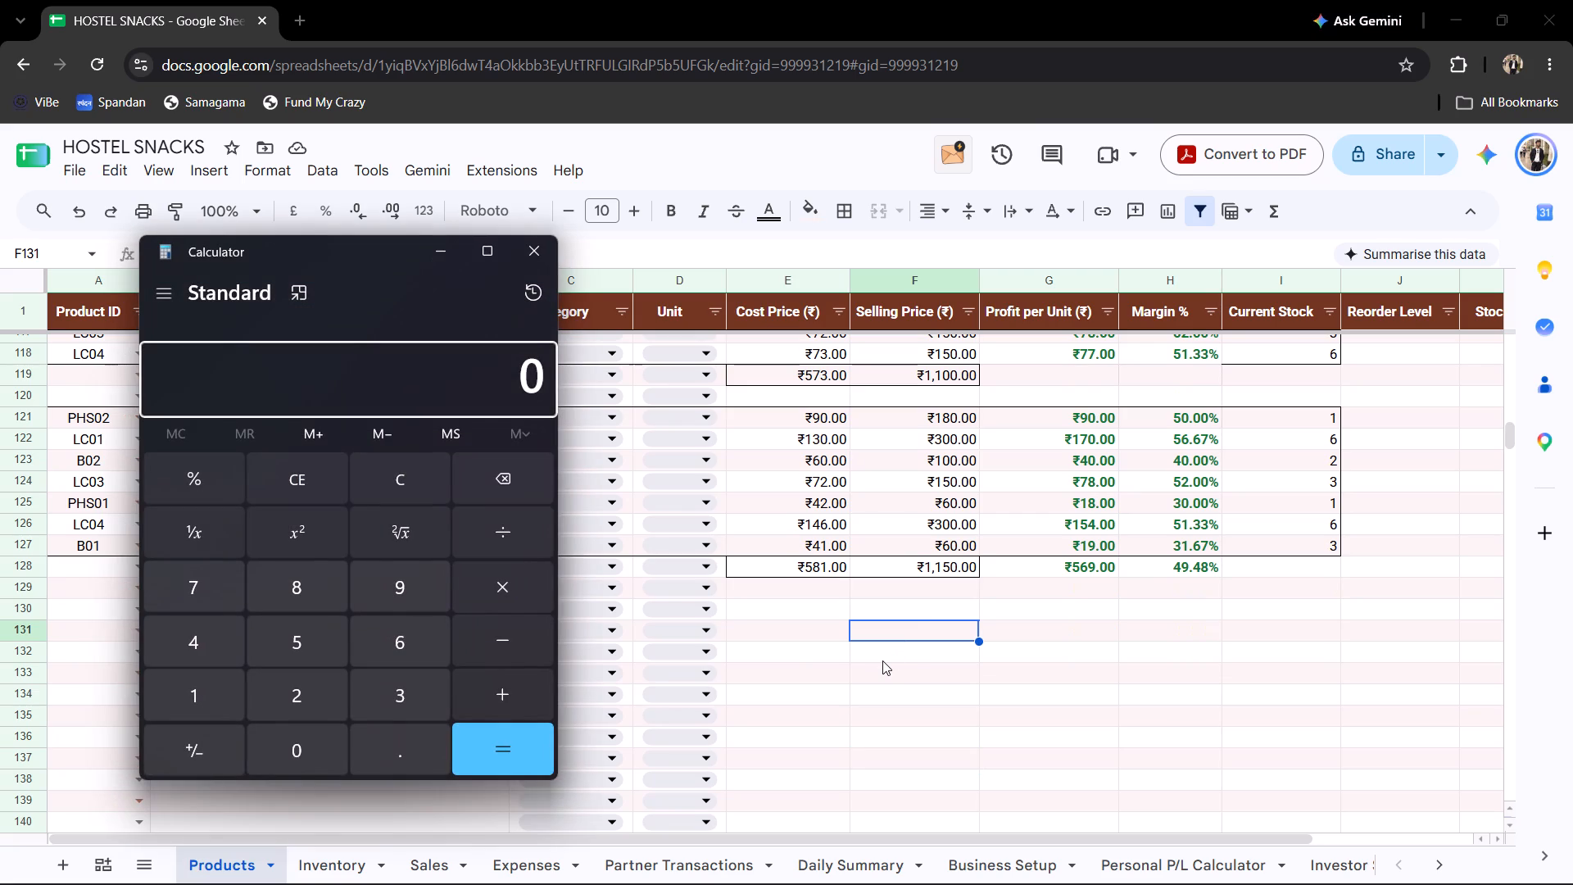
Divide the total cost of 581 by 2 in Calculator and enter 290.5 in cell E130 of the Products sheet.
text(581/)
key(2)
key(Return)
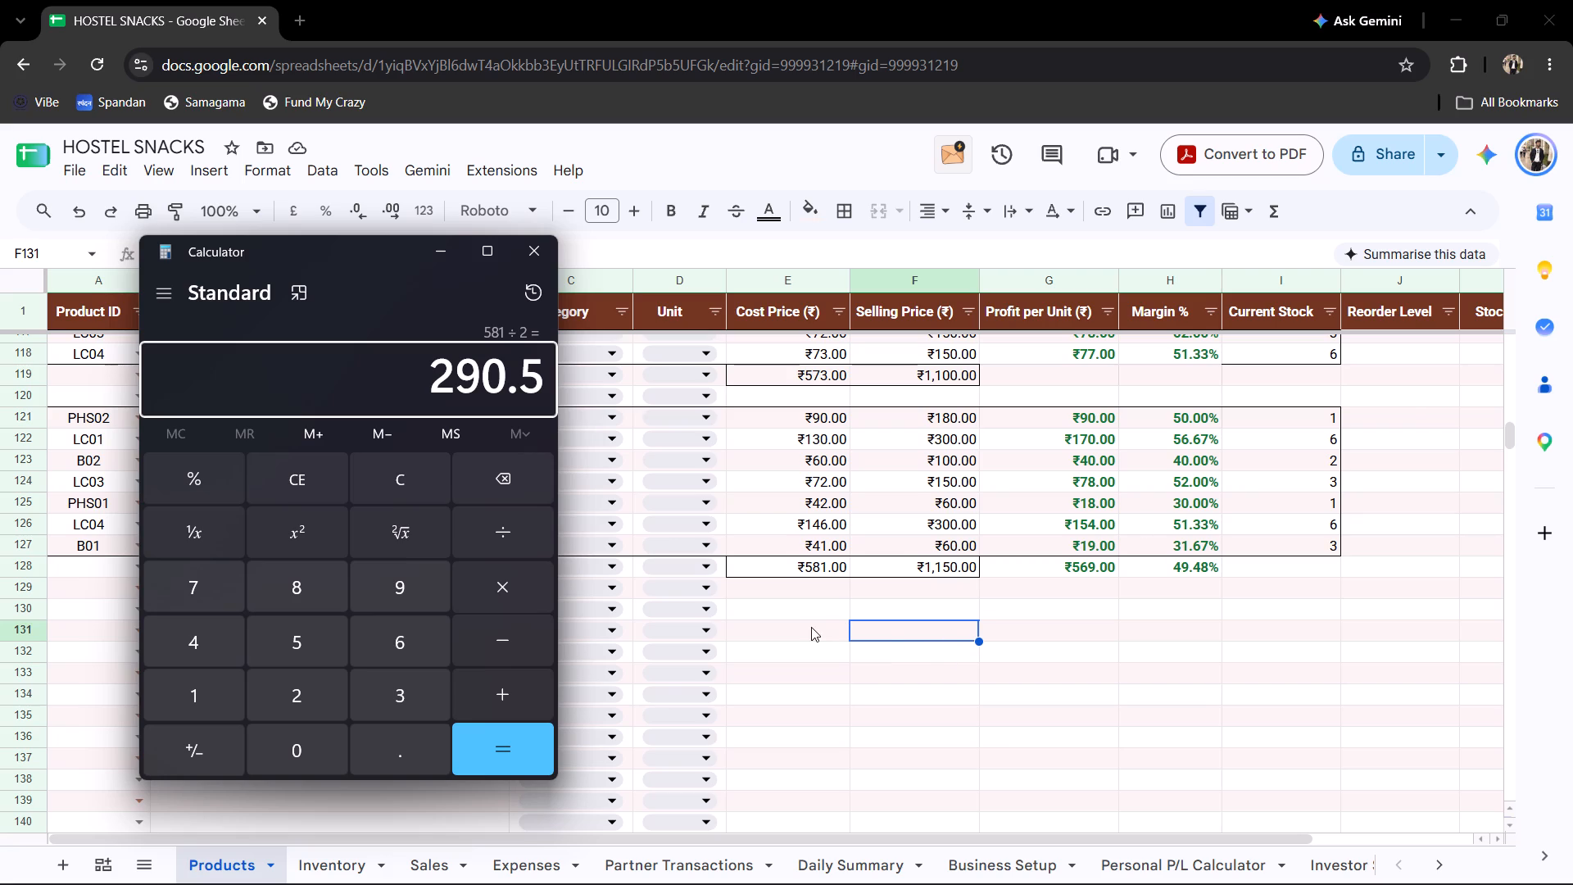
click(807, 604)
text(290.5)
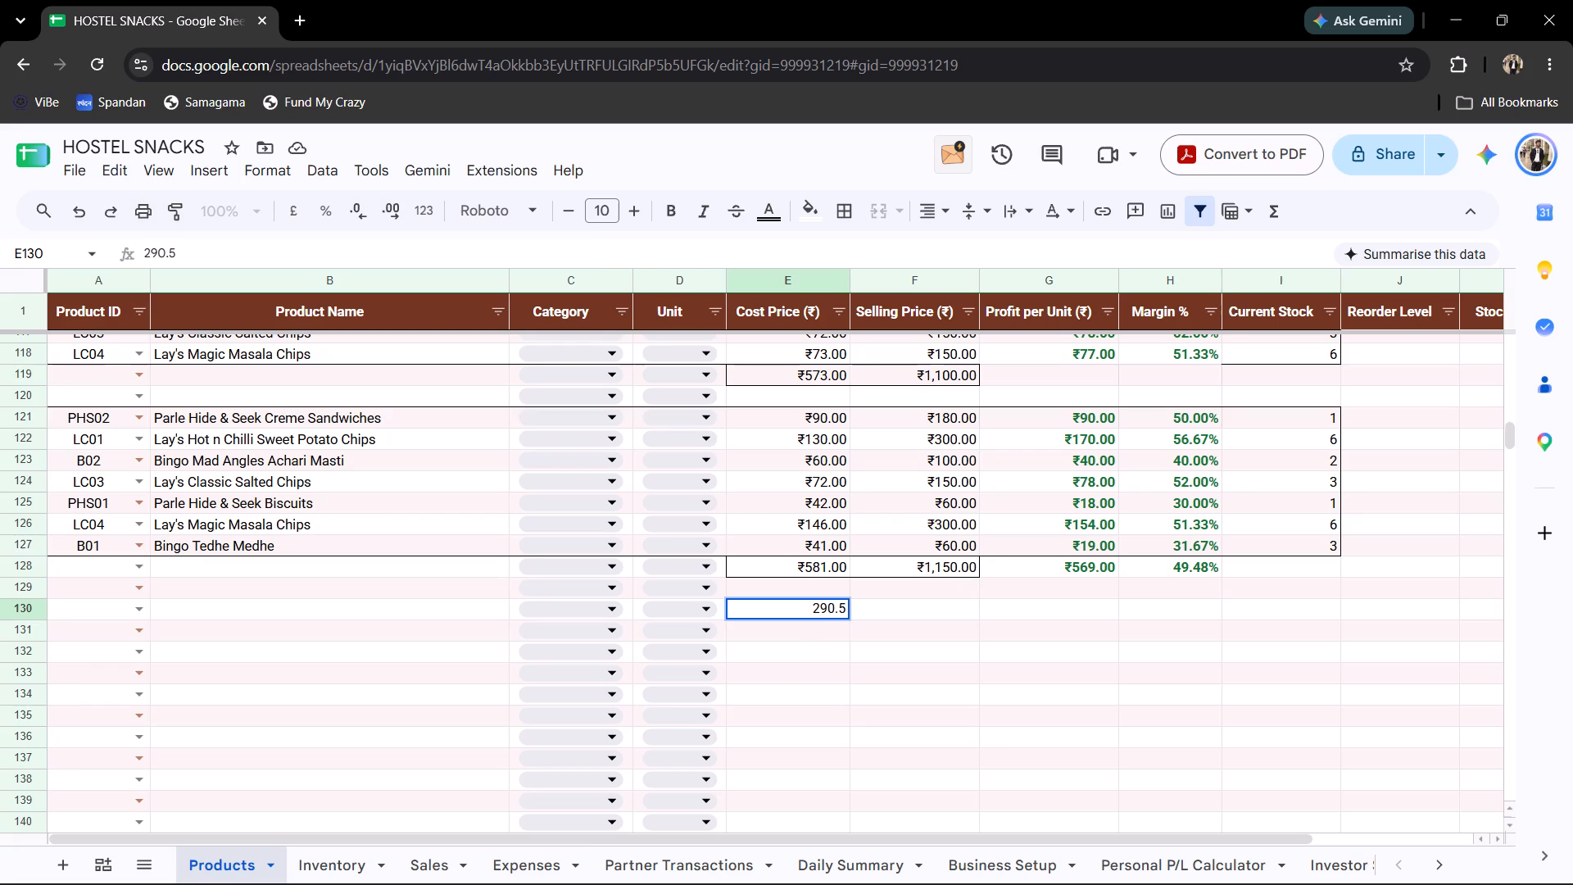
click(857, 615)
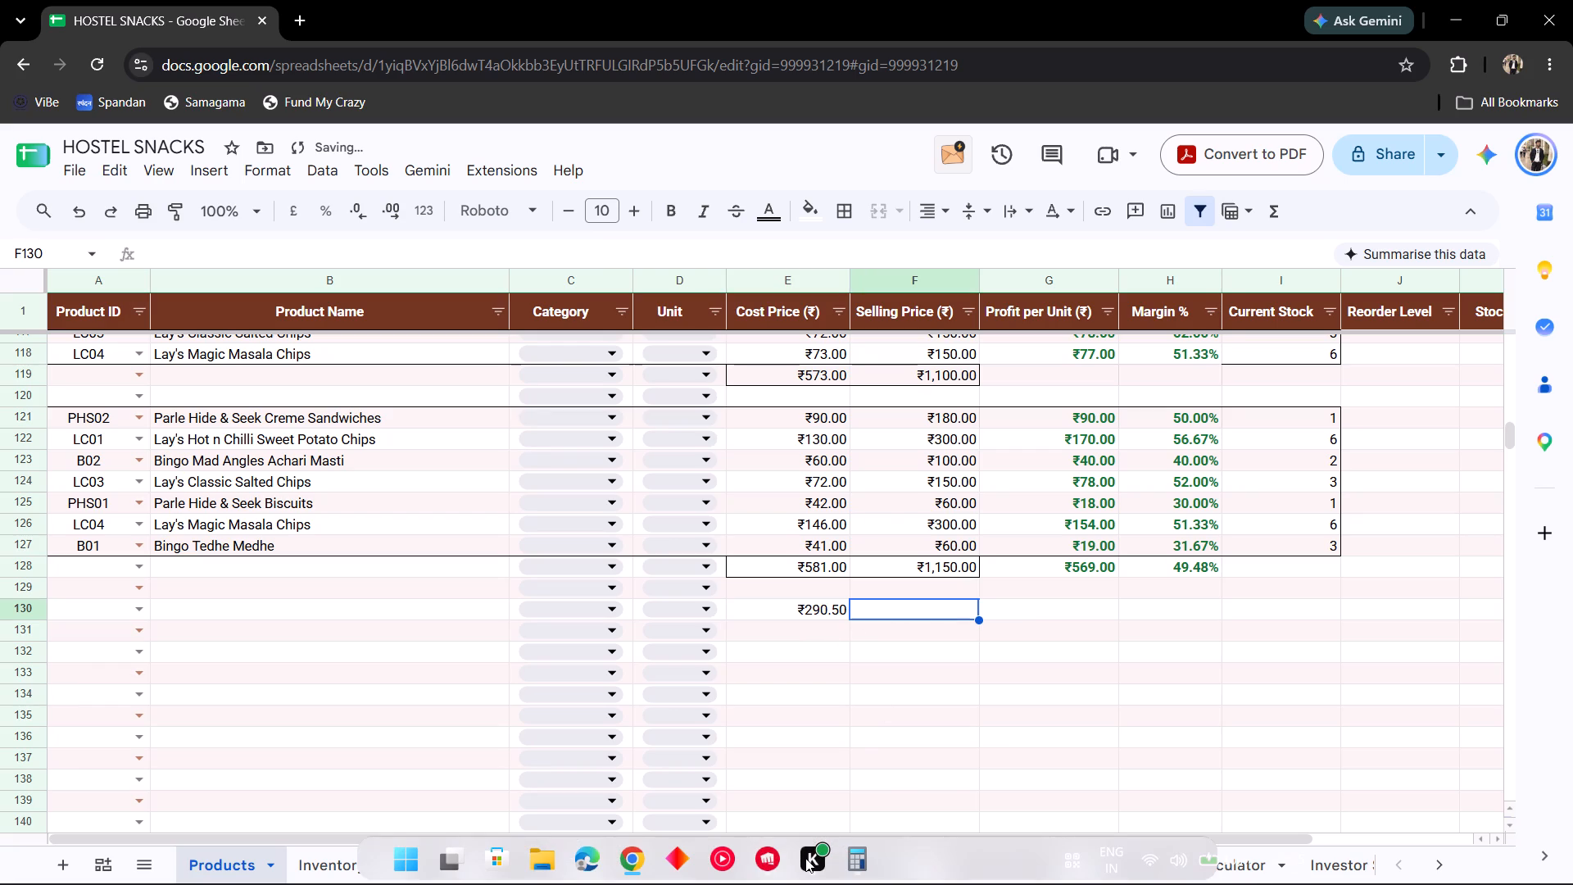
Clear Calculator, divide the total profit of 569 by 2, and enter the result in cell F130 of the Products sheet.
click(863, 853)
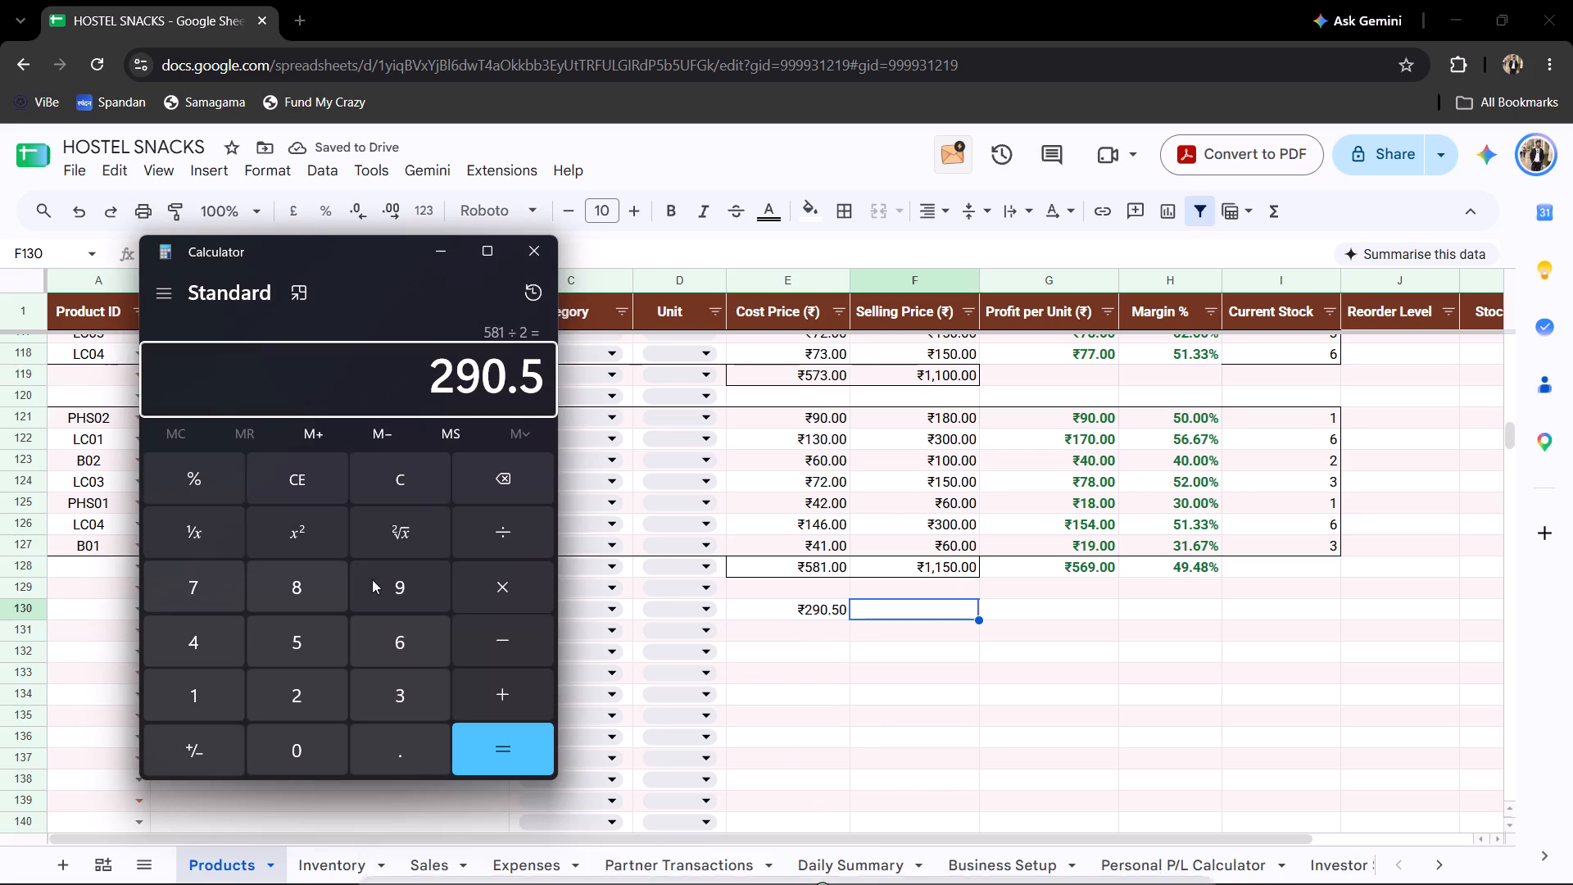
click(356, 484)
click(311, 479)
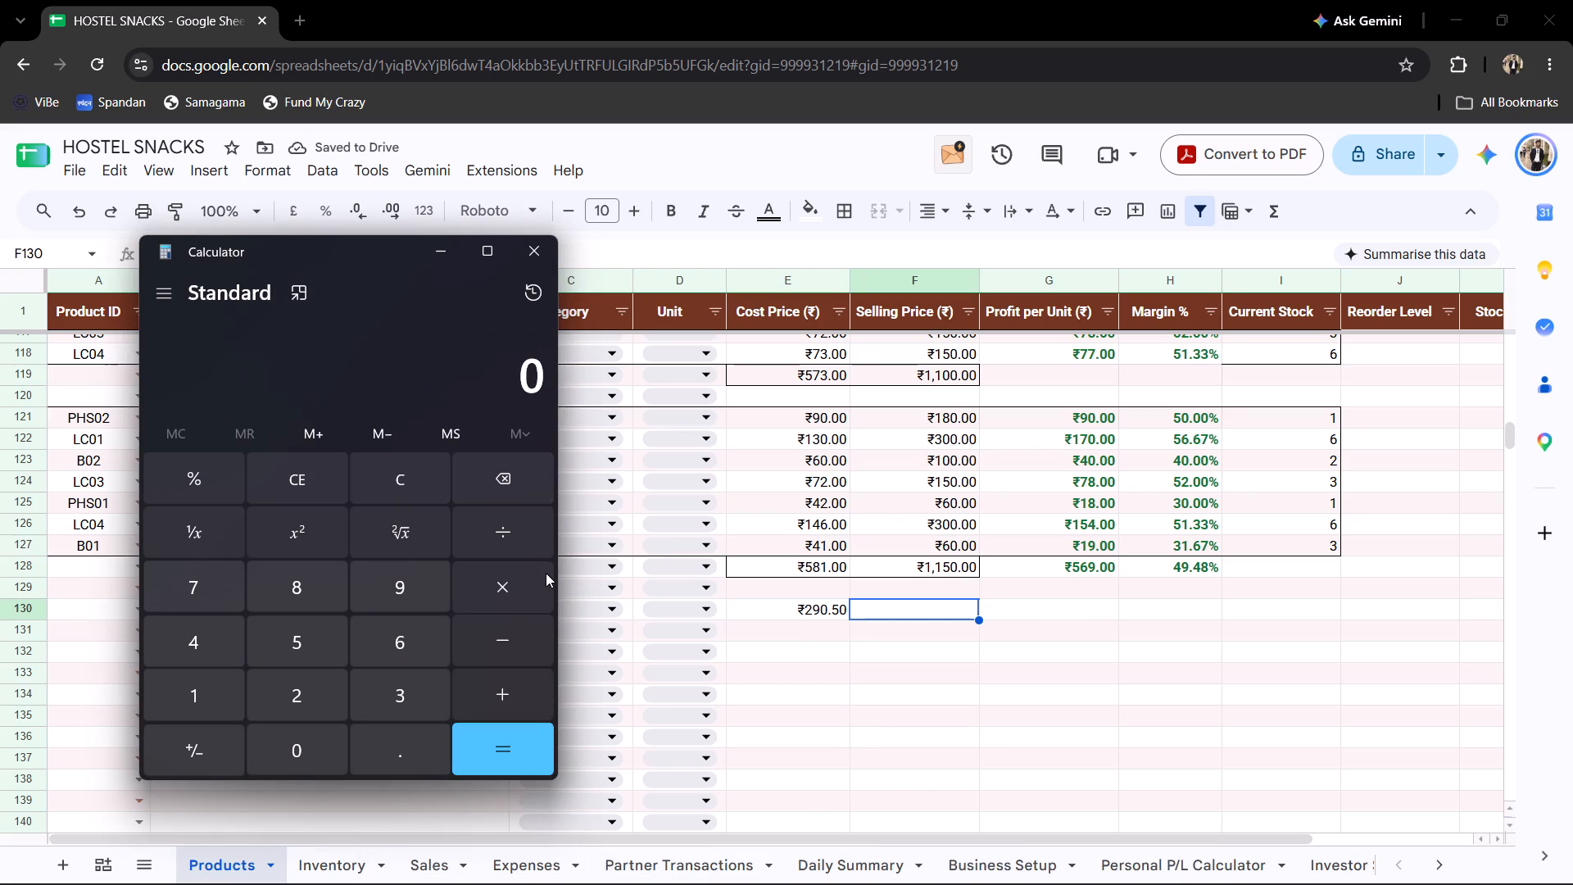
text(569)
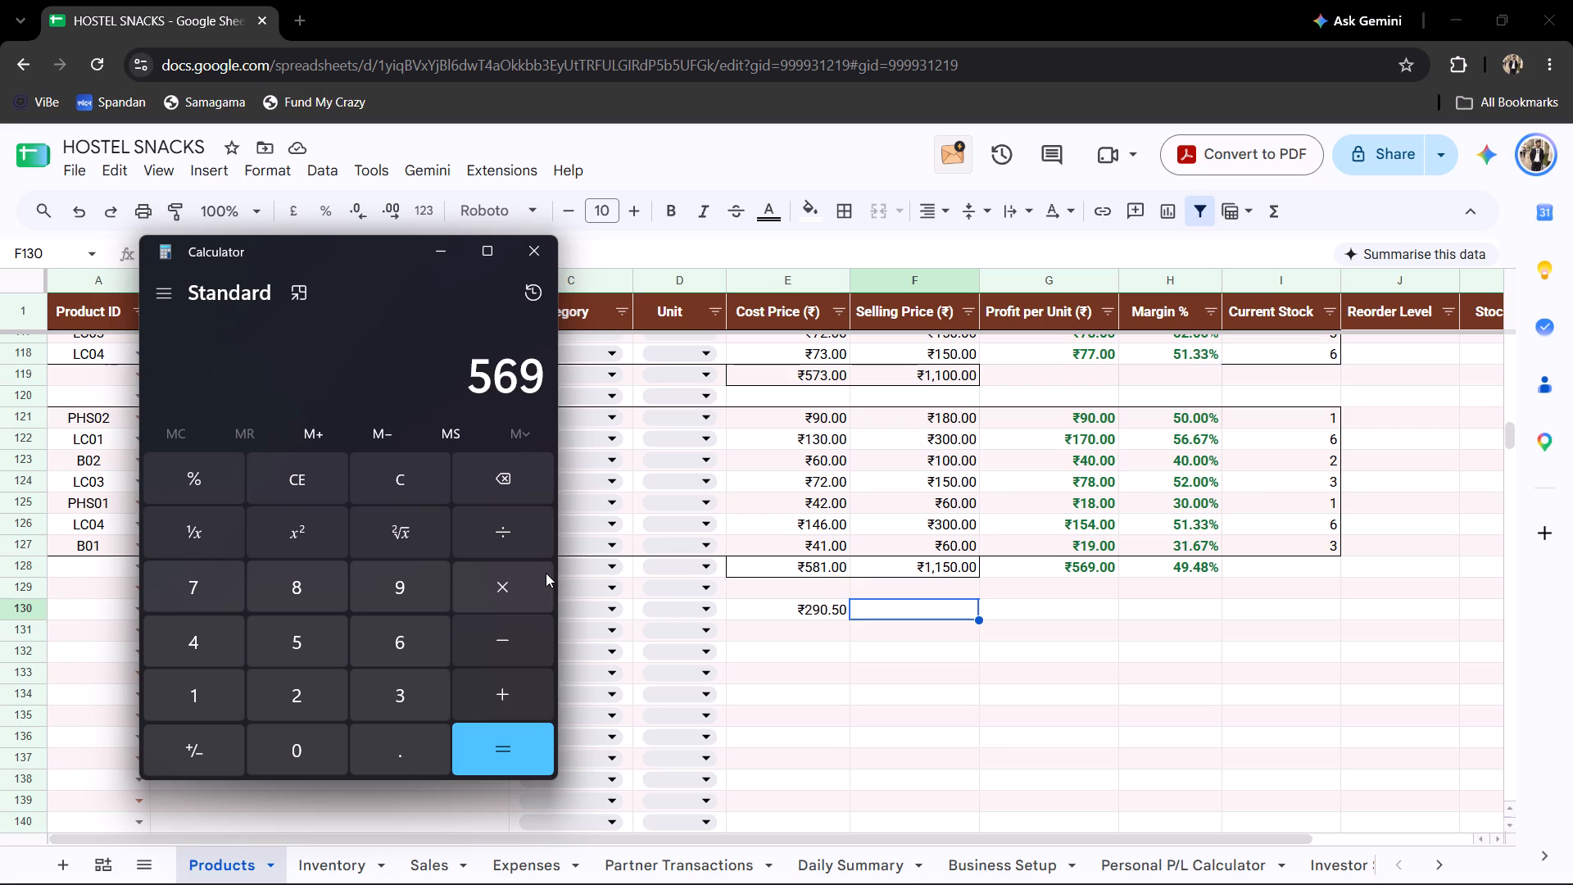
text(/2)
key(Return)
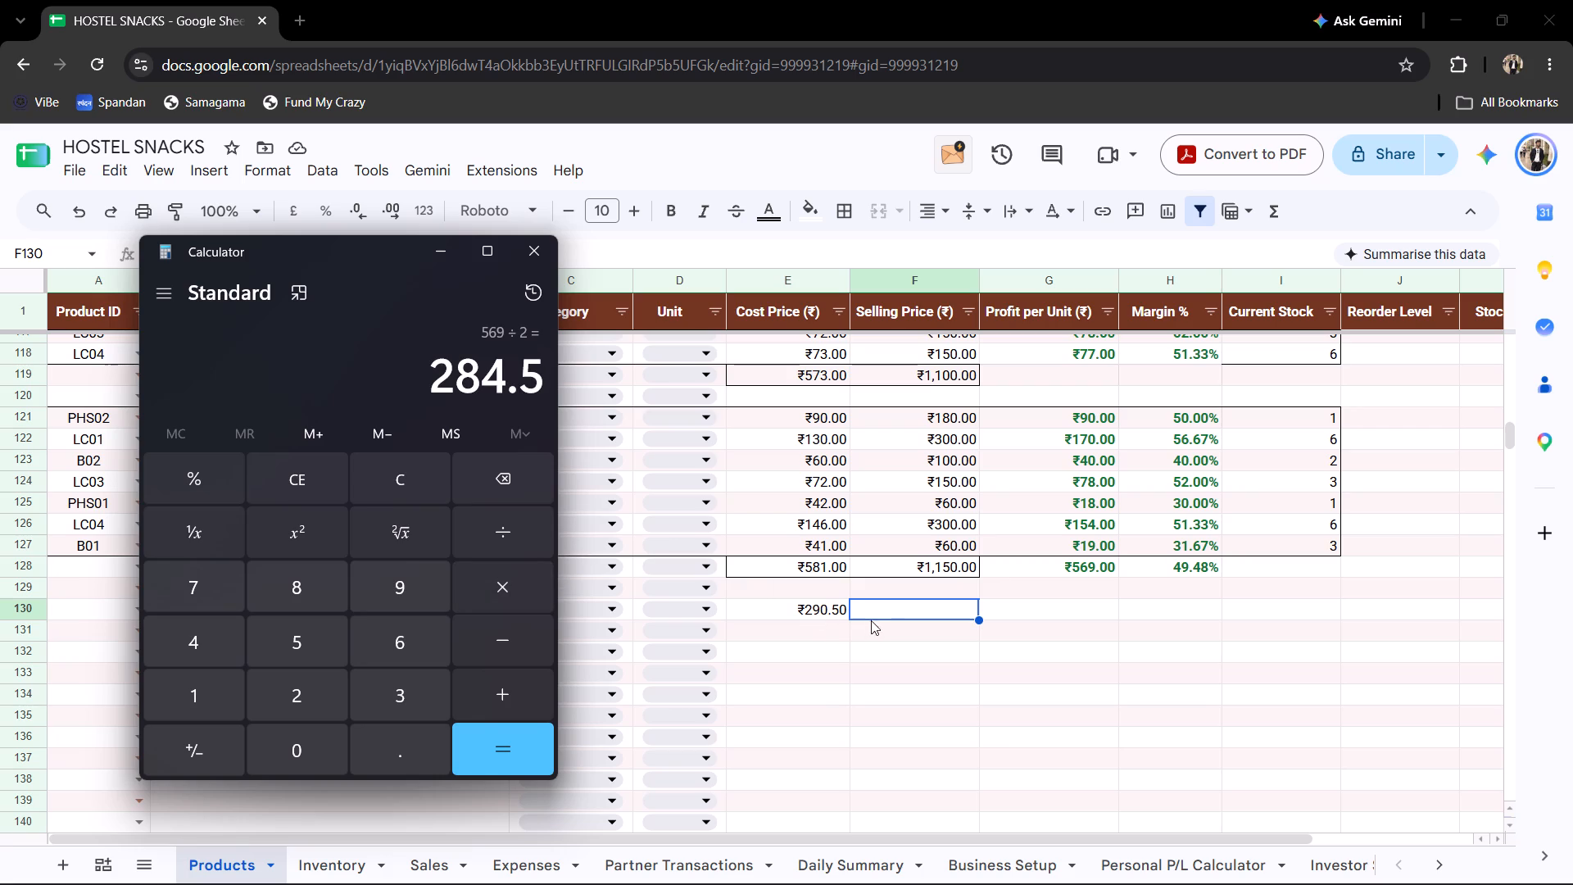
click(897, 617)
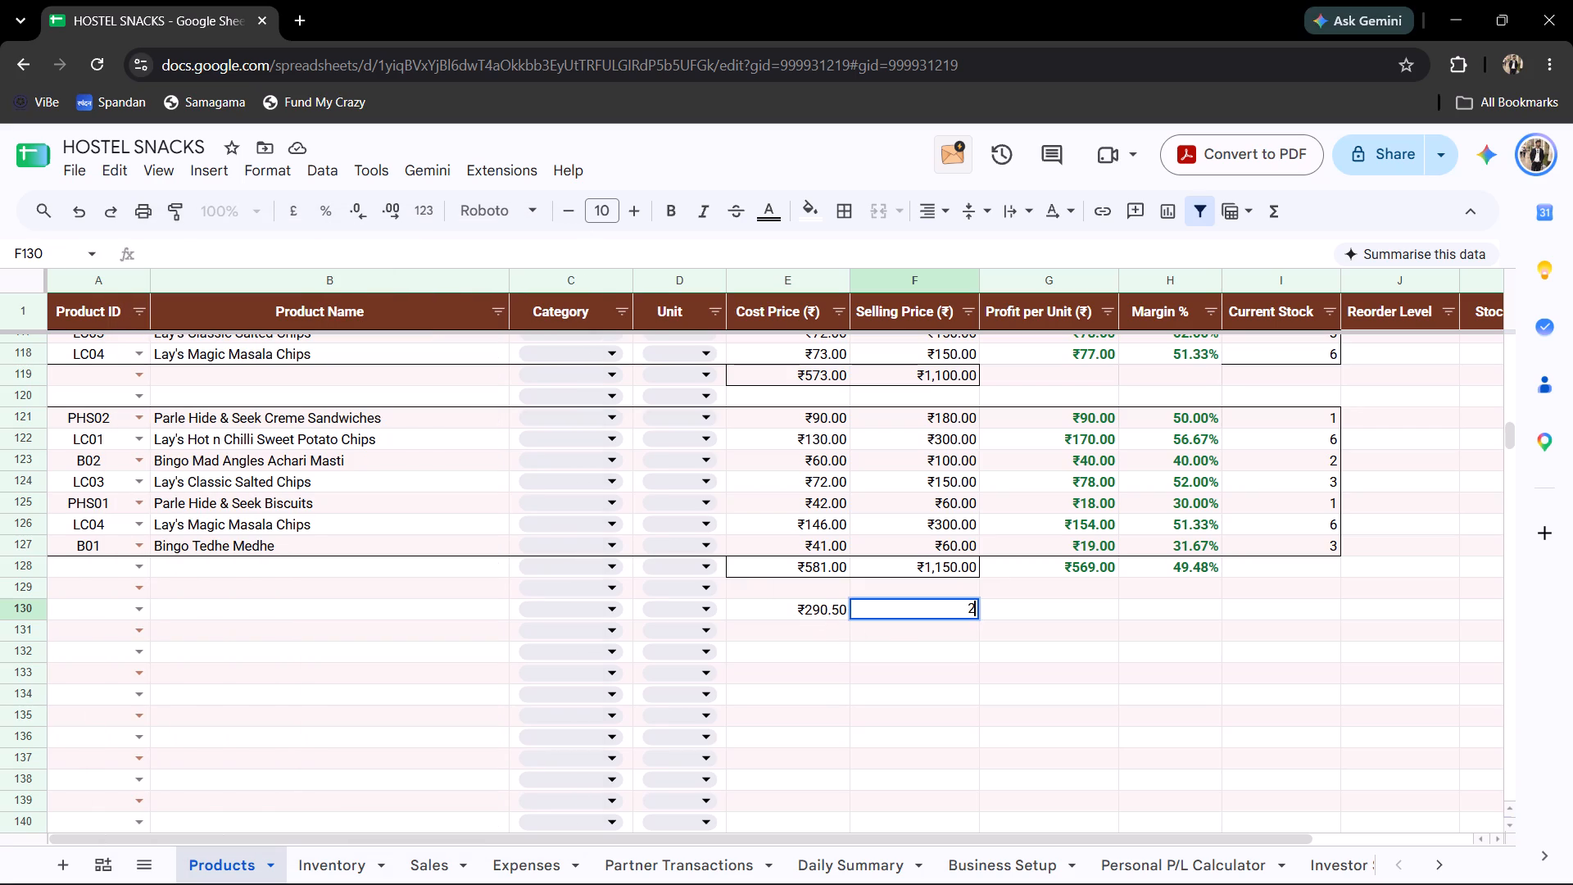
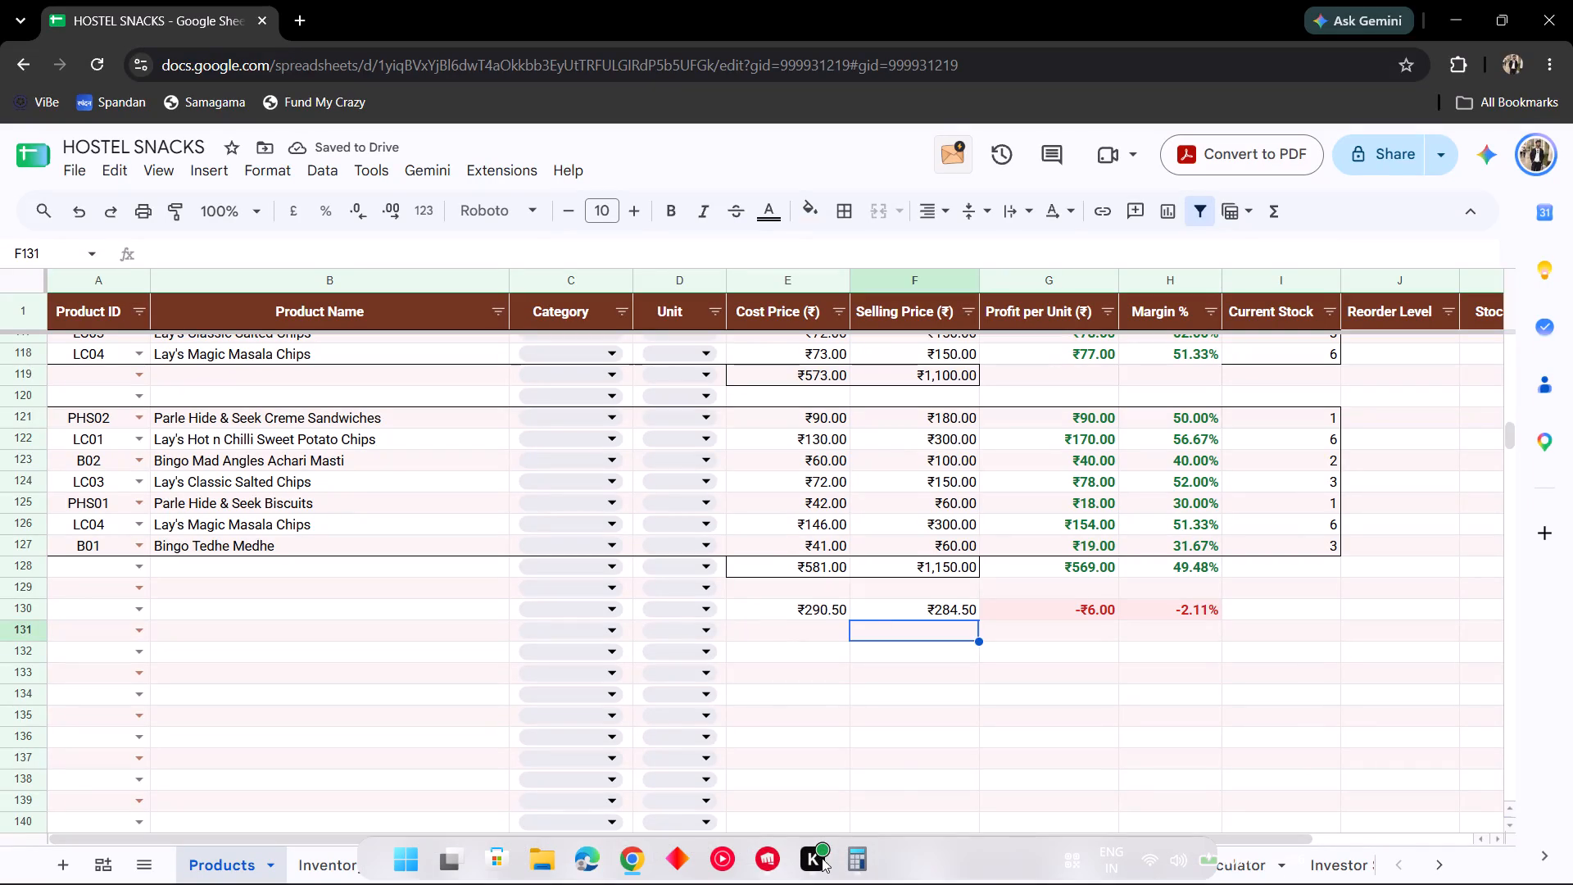
Clear Calculator, add 284.5 and 290.5, and enter the sum, 575, in cell E132 of the Products sheet.
click(846, 860)
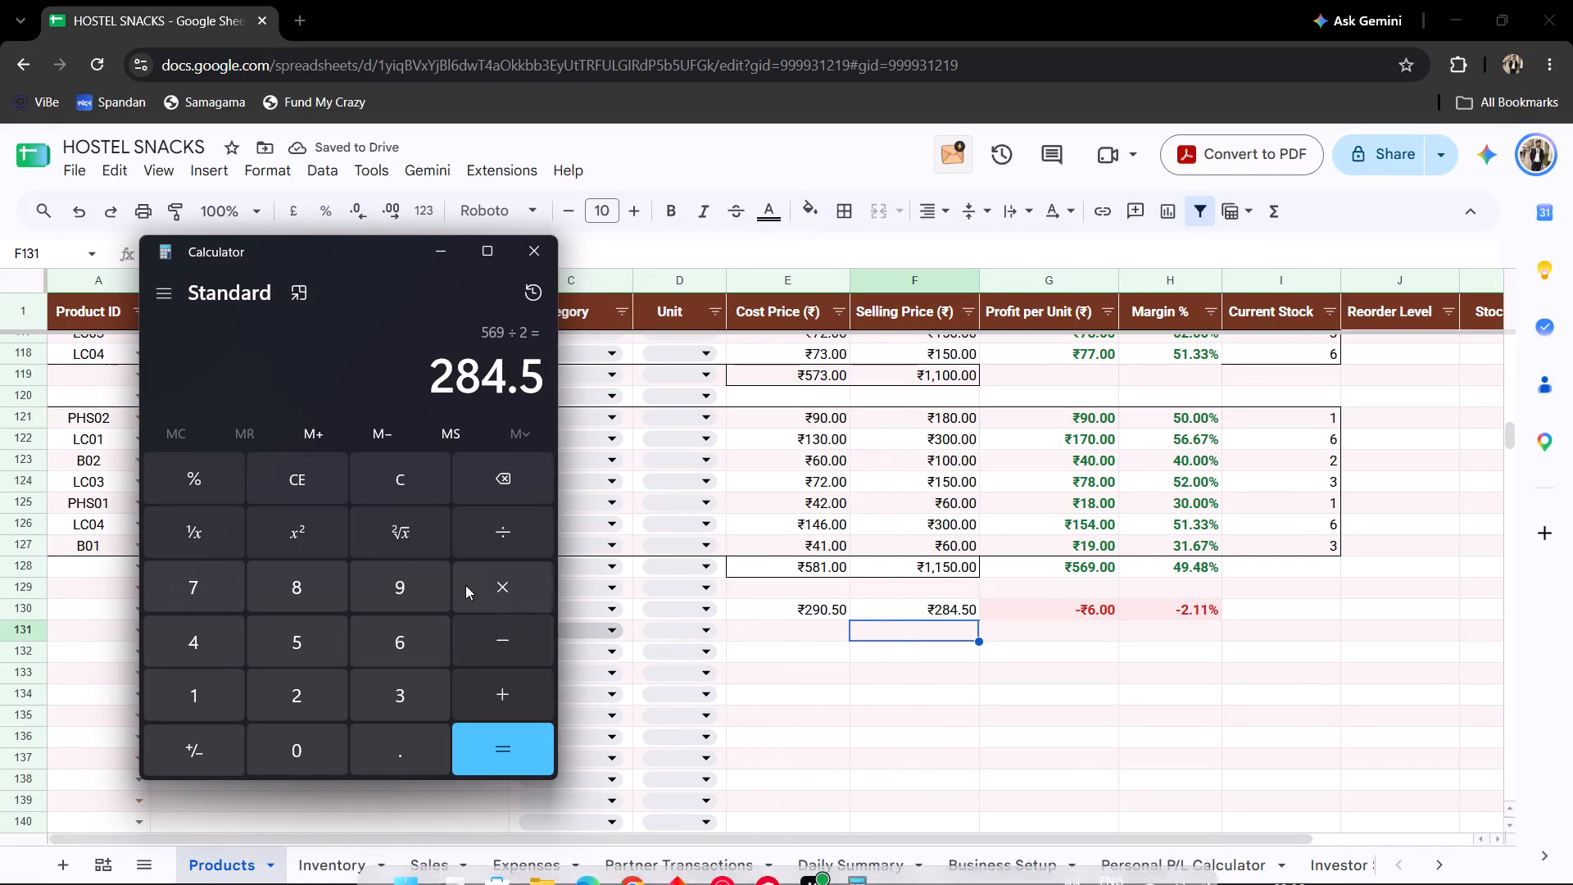
click(308, 489)
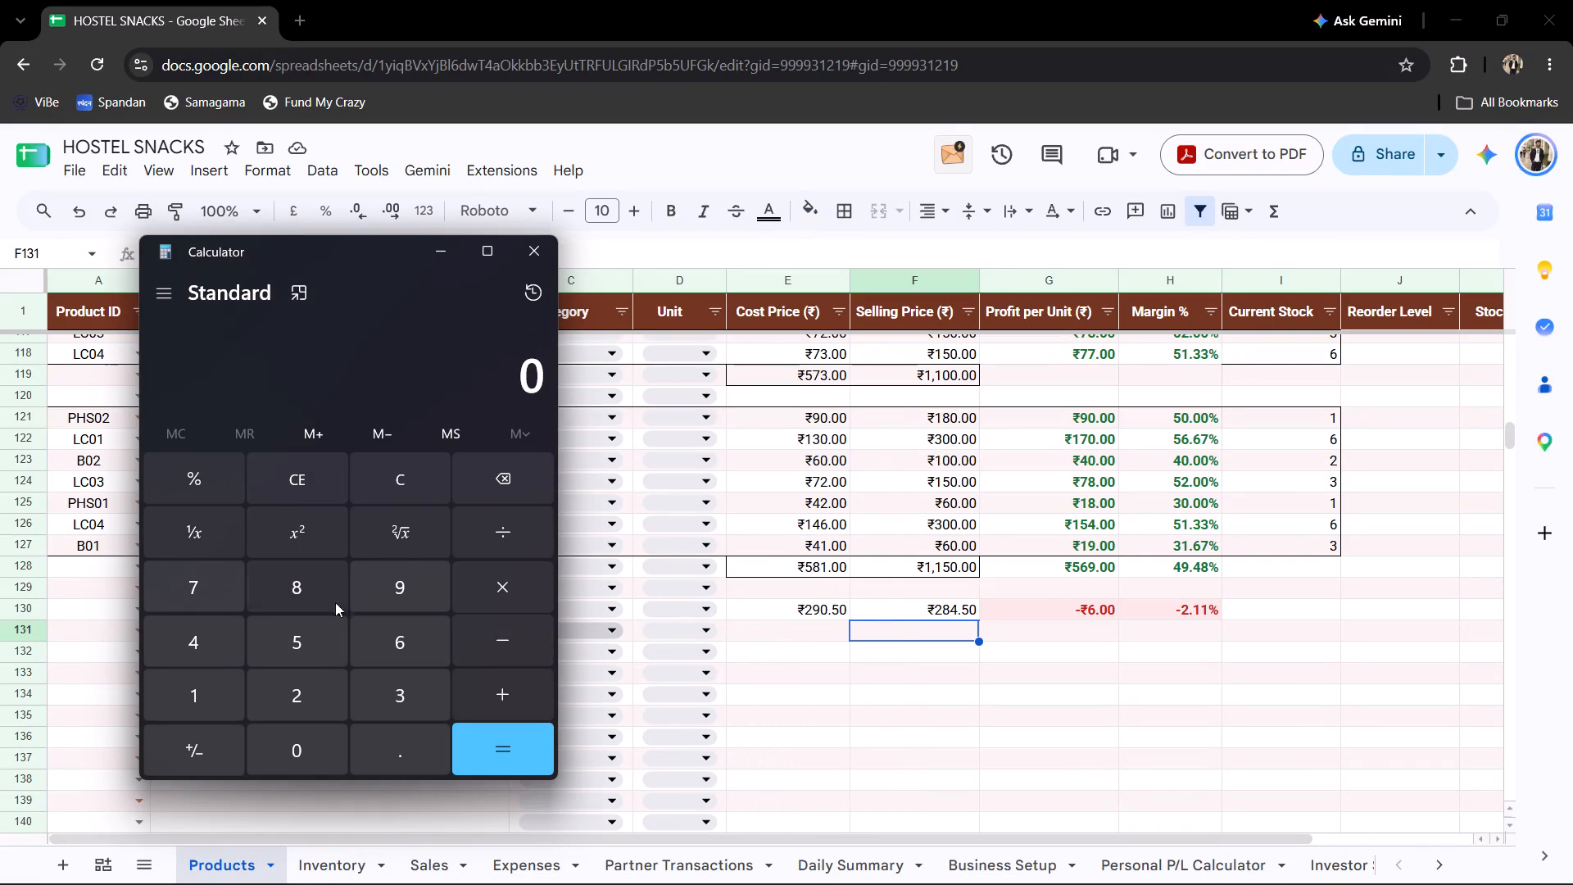
click(312, 693)
click(292, 602)
click(210, 656)
click(375, 740)
click(303, 657)
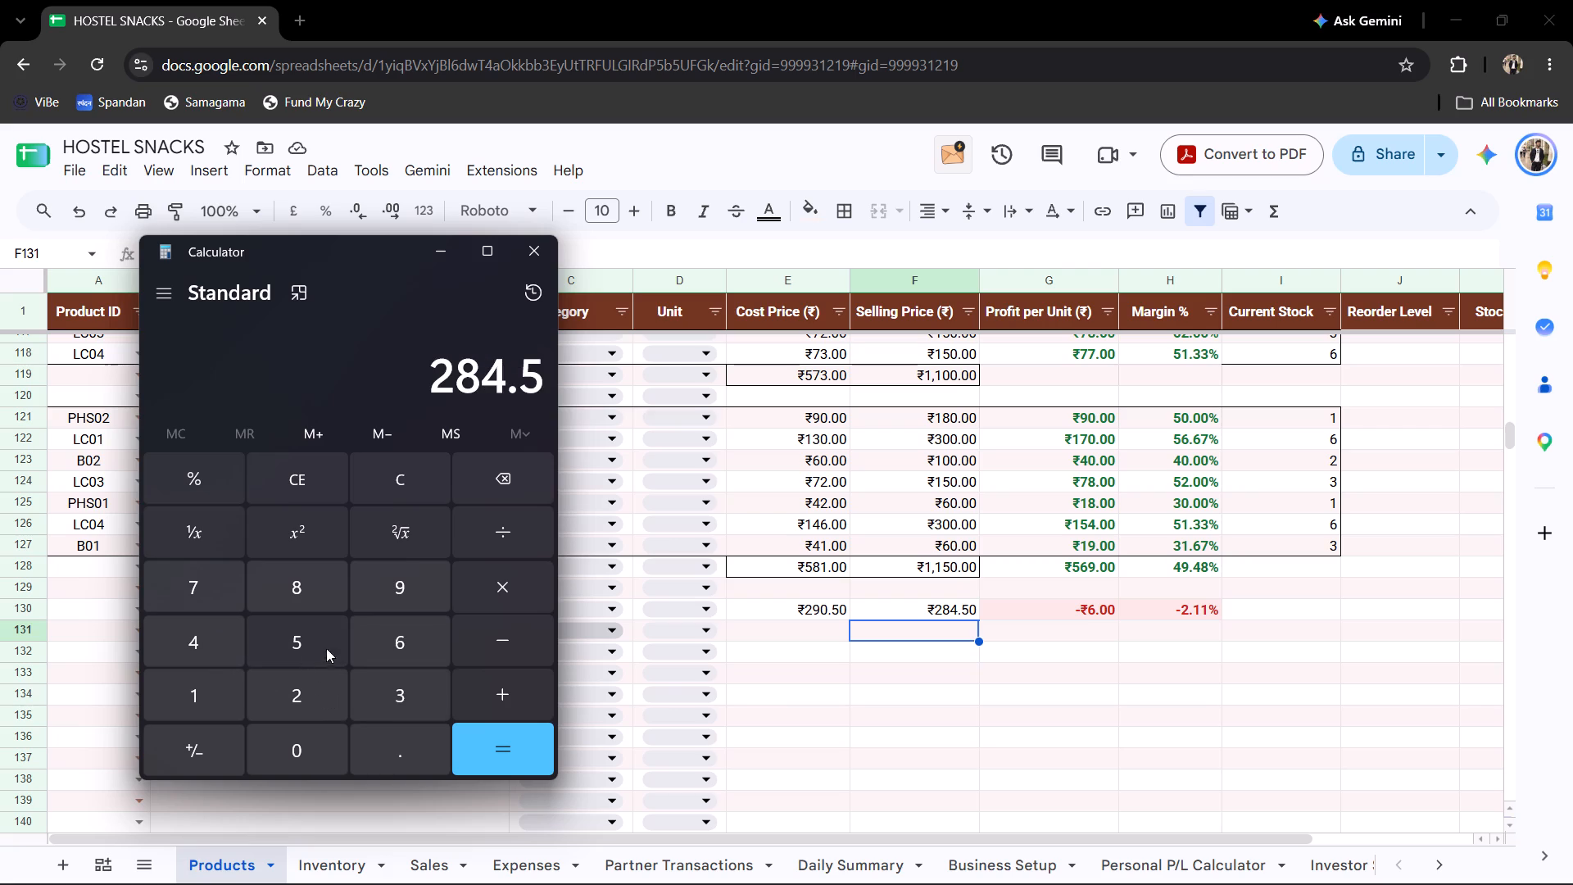
click(505, 693)
text(290.5)
key(Return)
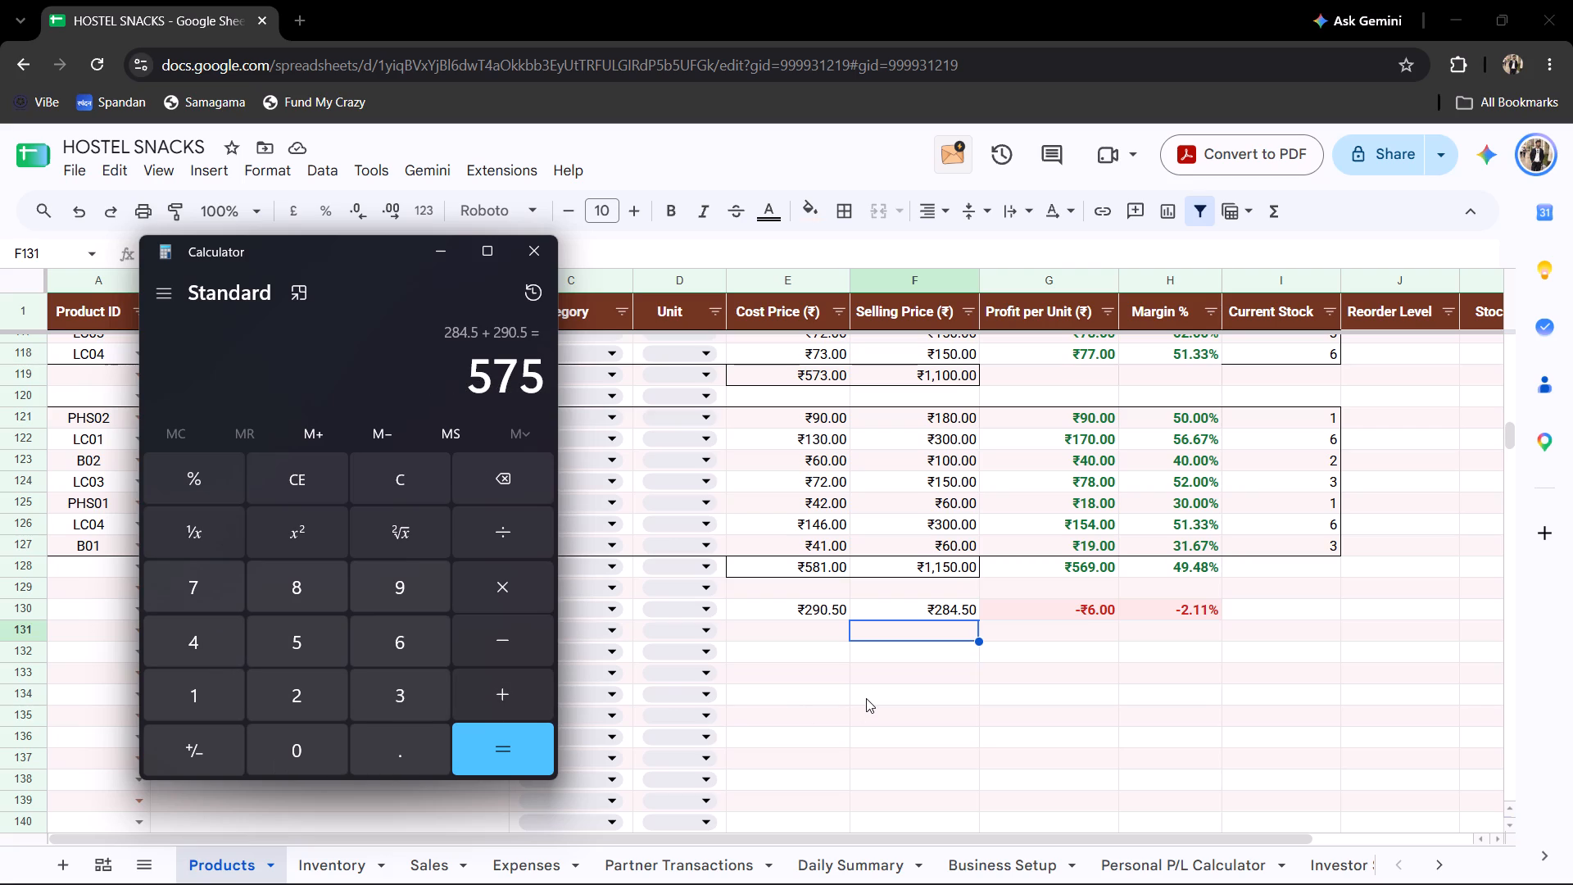
click(1060, 631)
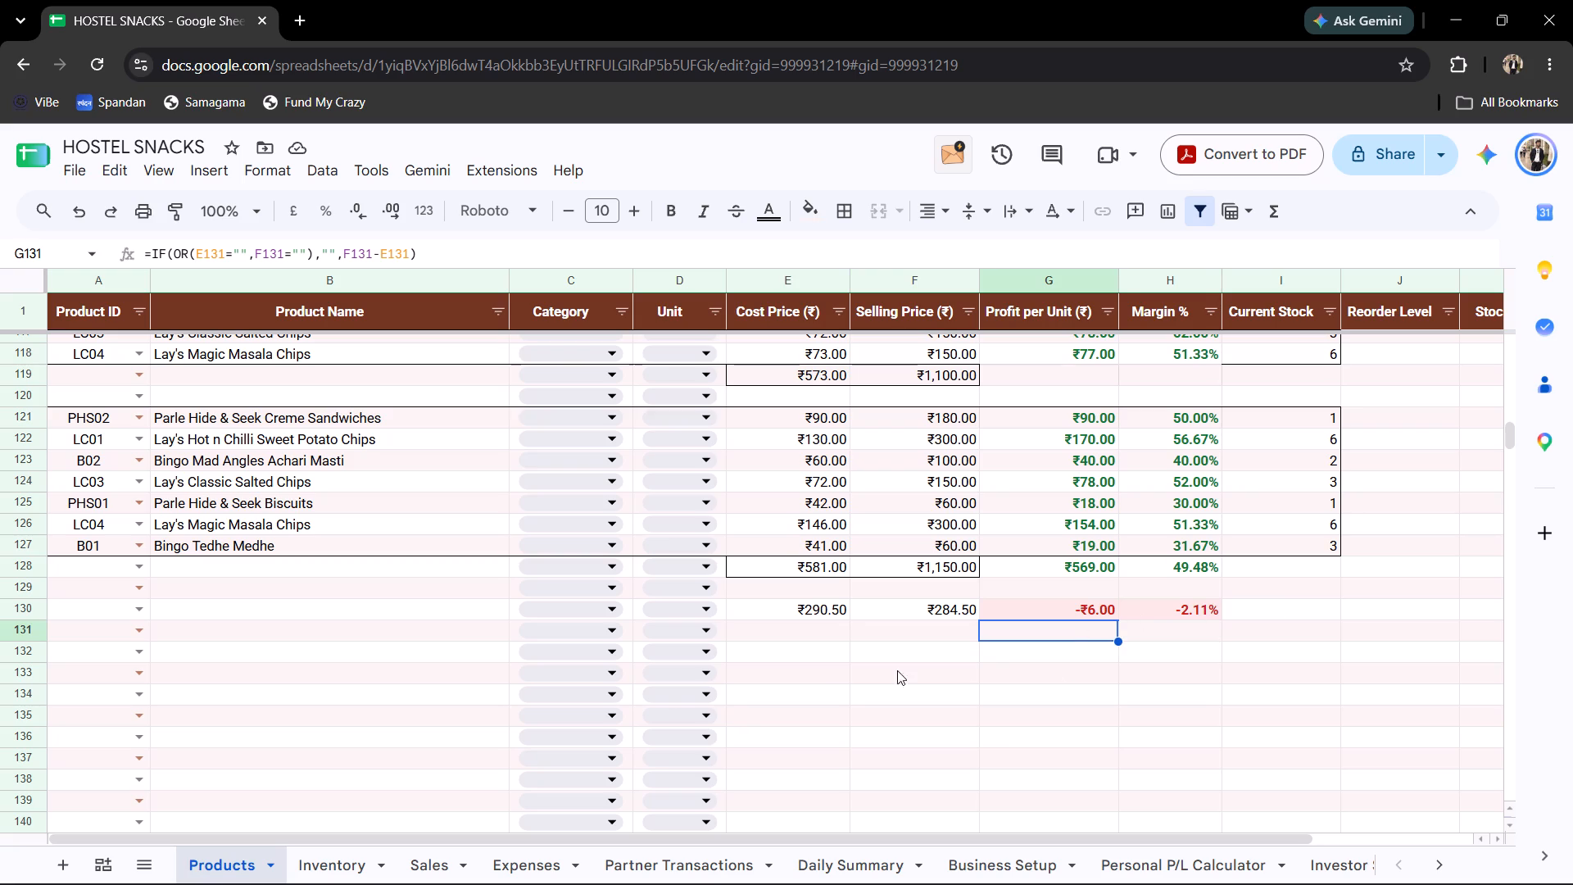
click(824, 659)
text(575)
key(Return)
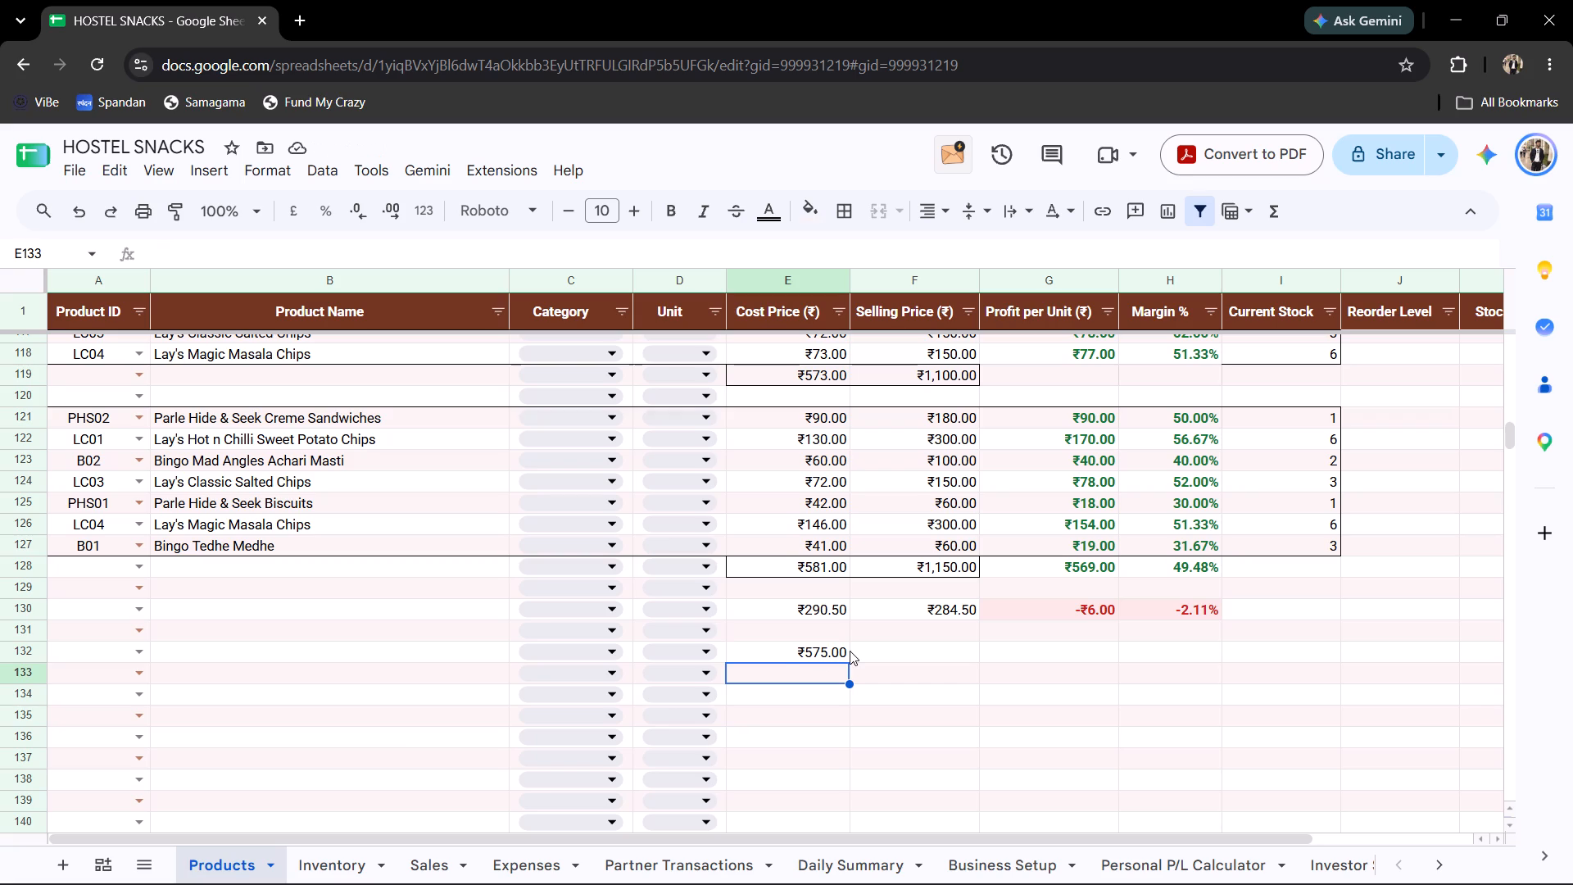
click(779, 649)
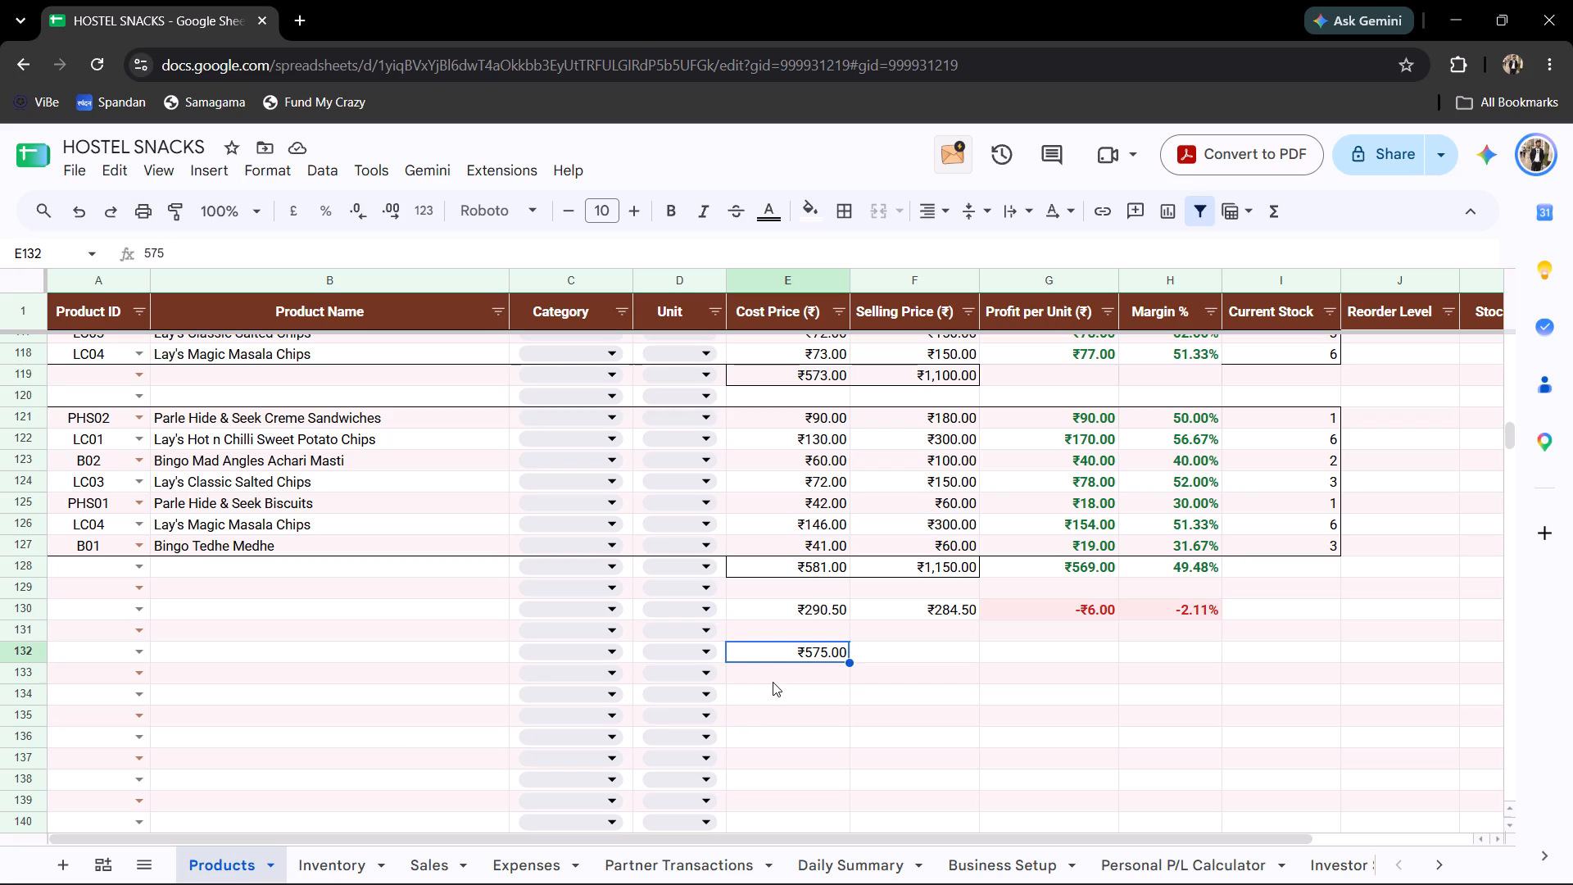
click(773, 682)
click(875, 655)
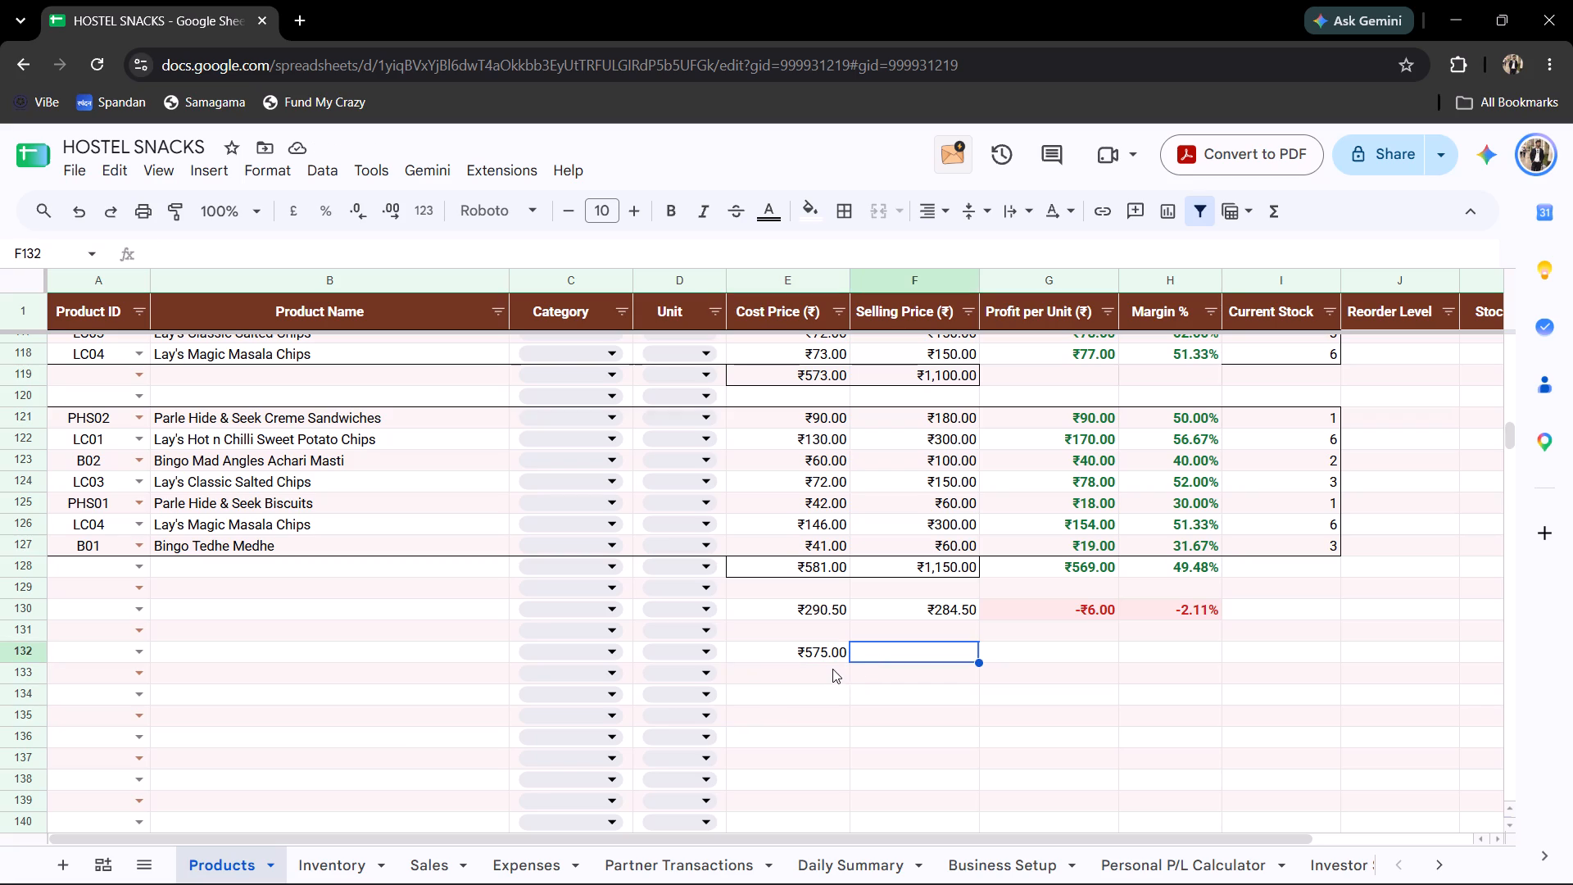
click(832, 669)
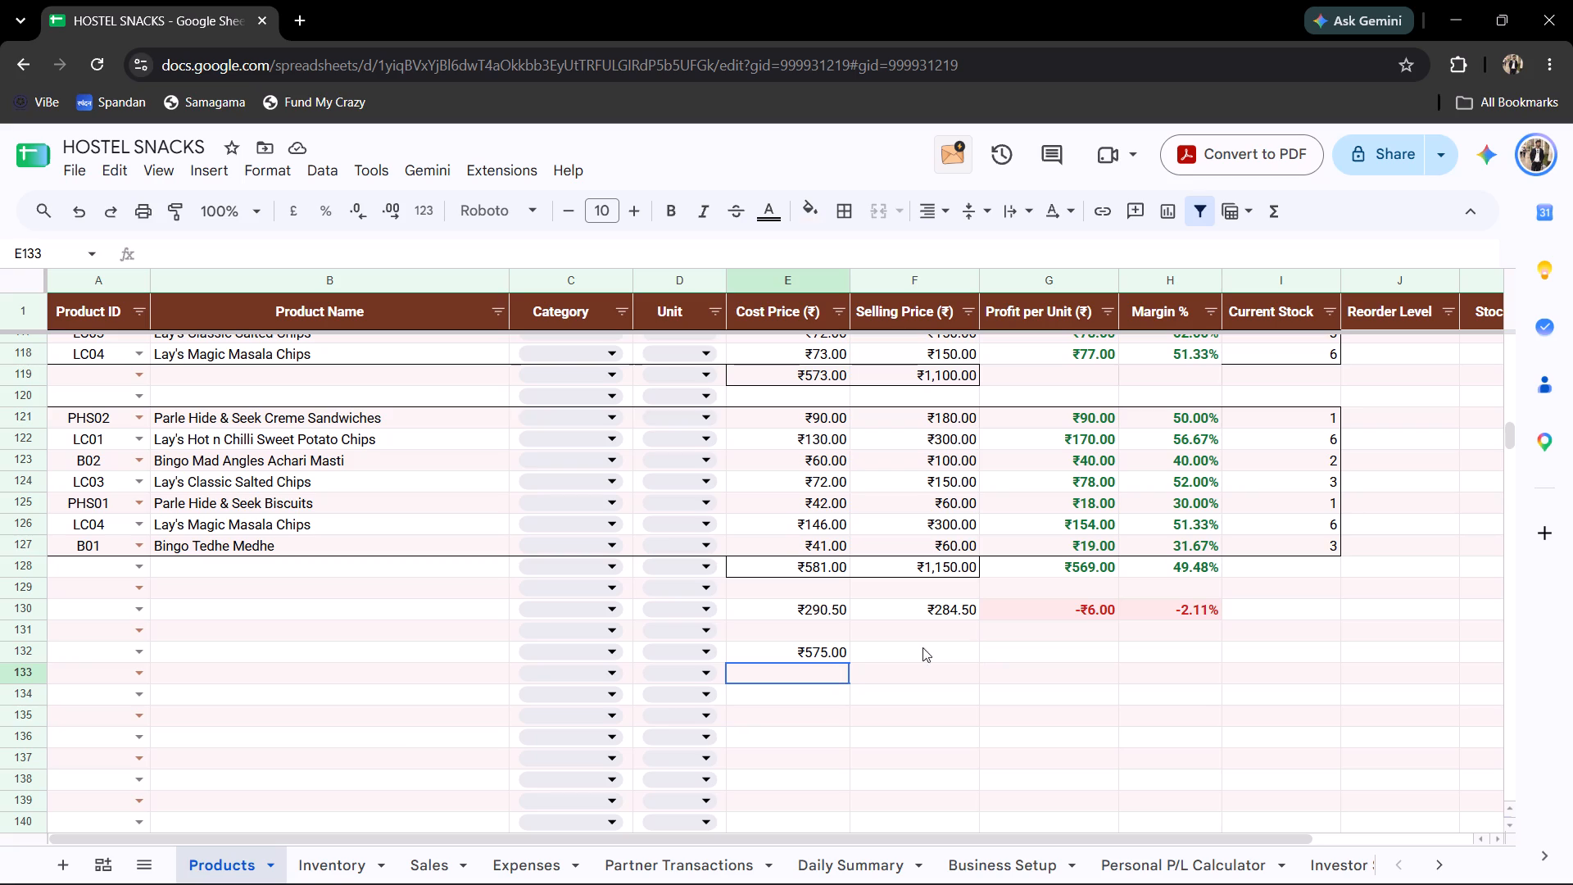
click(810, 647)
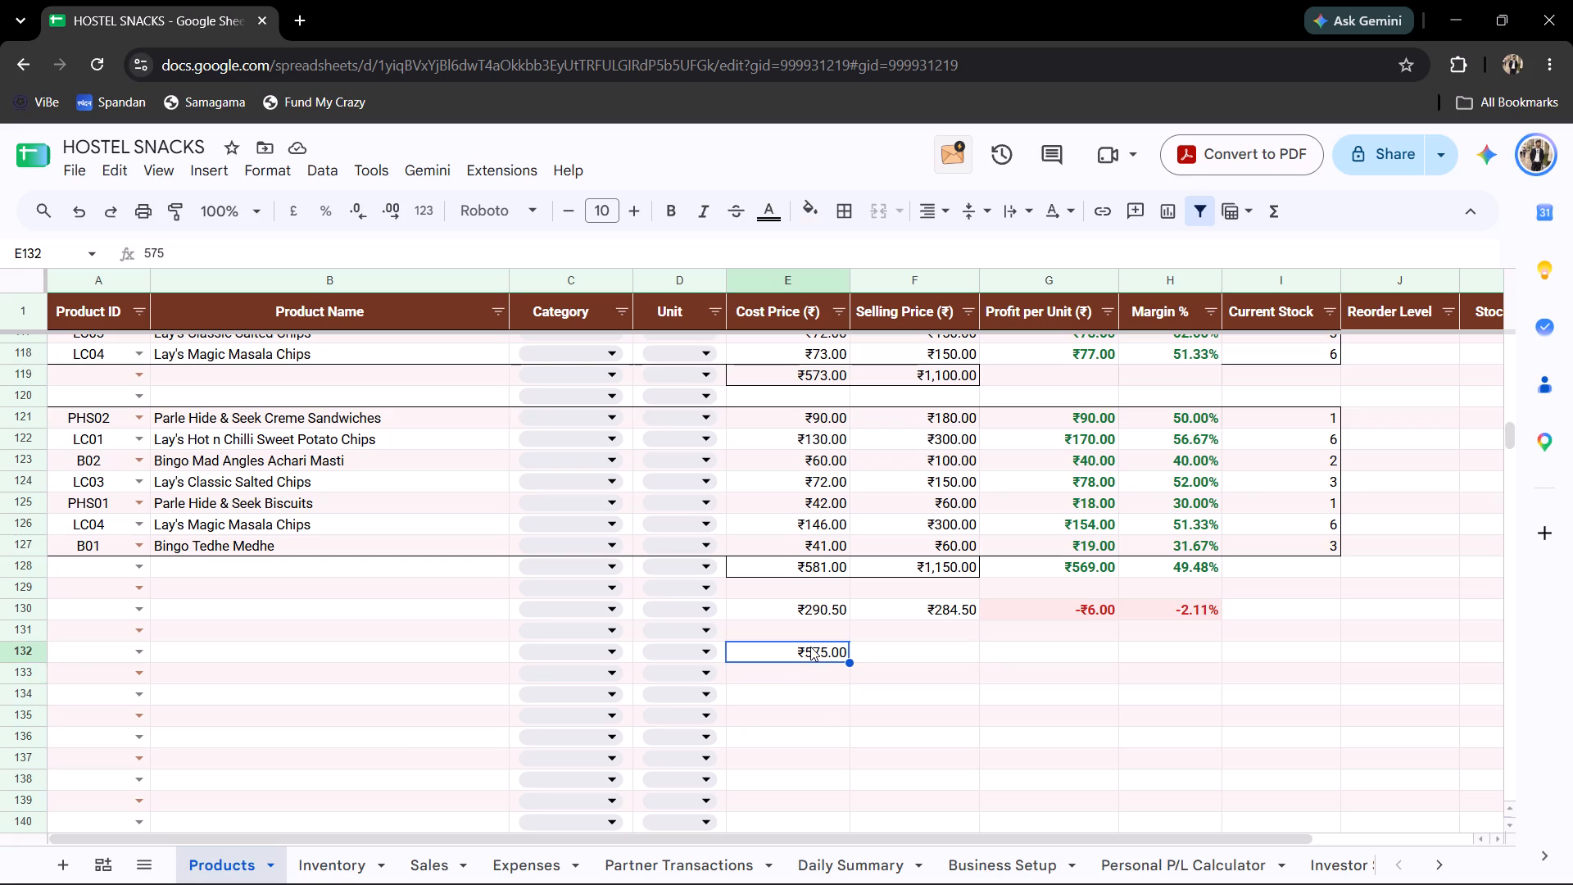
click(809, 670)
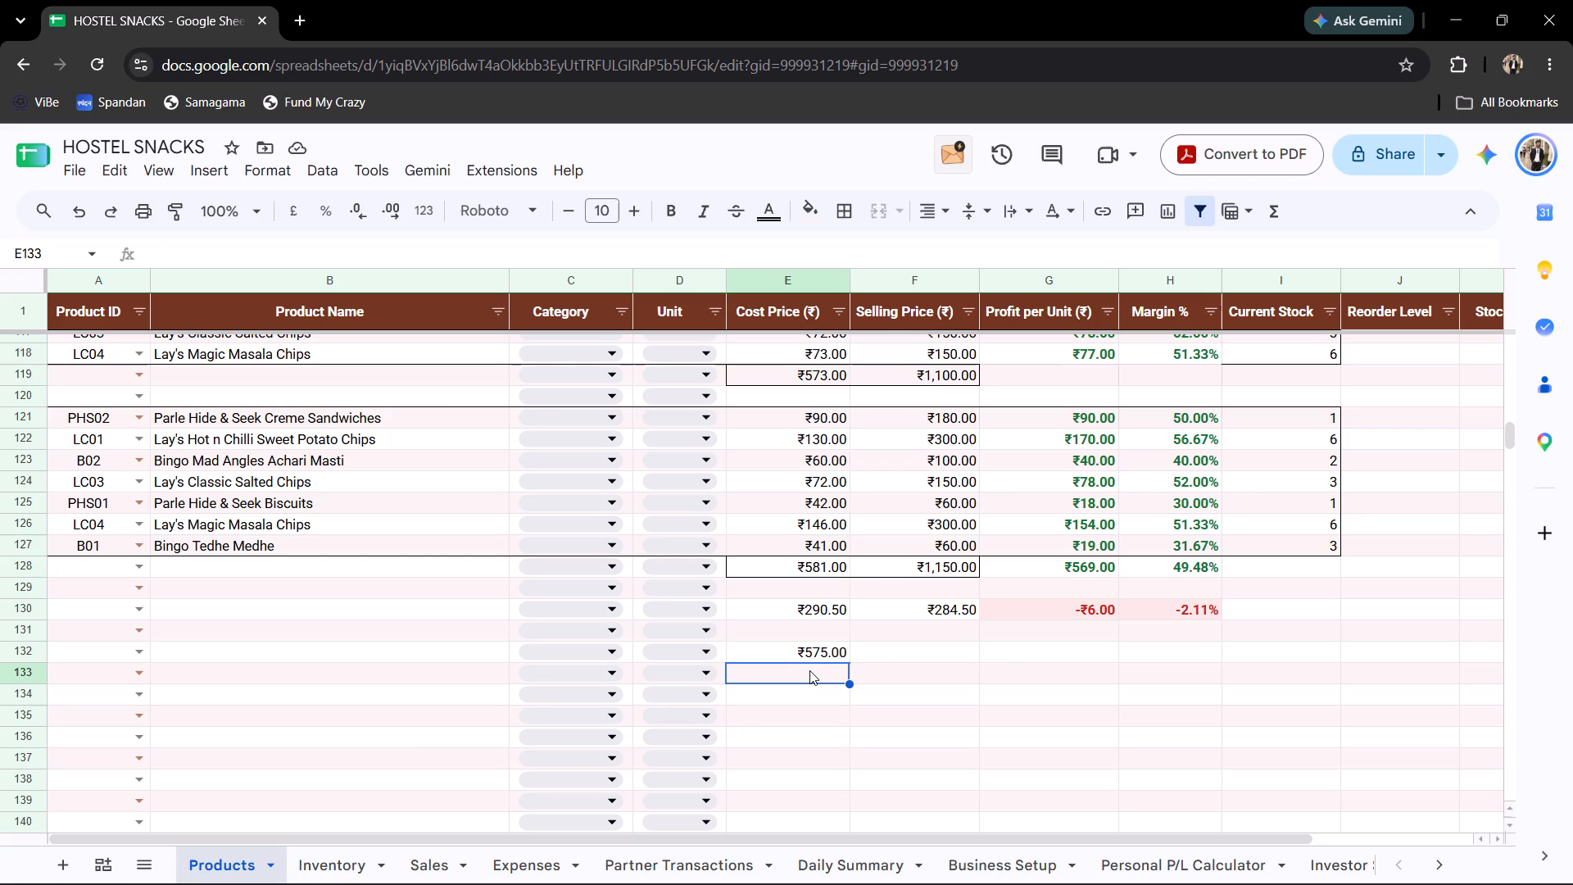
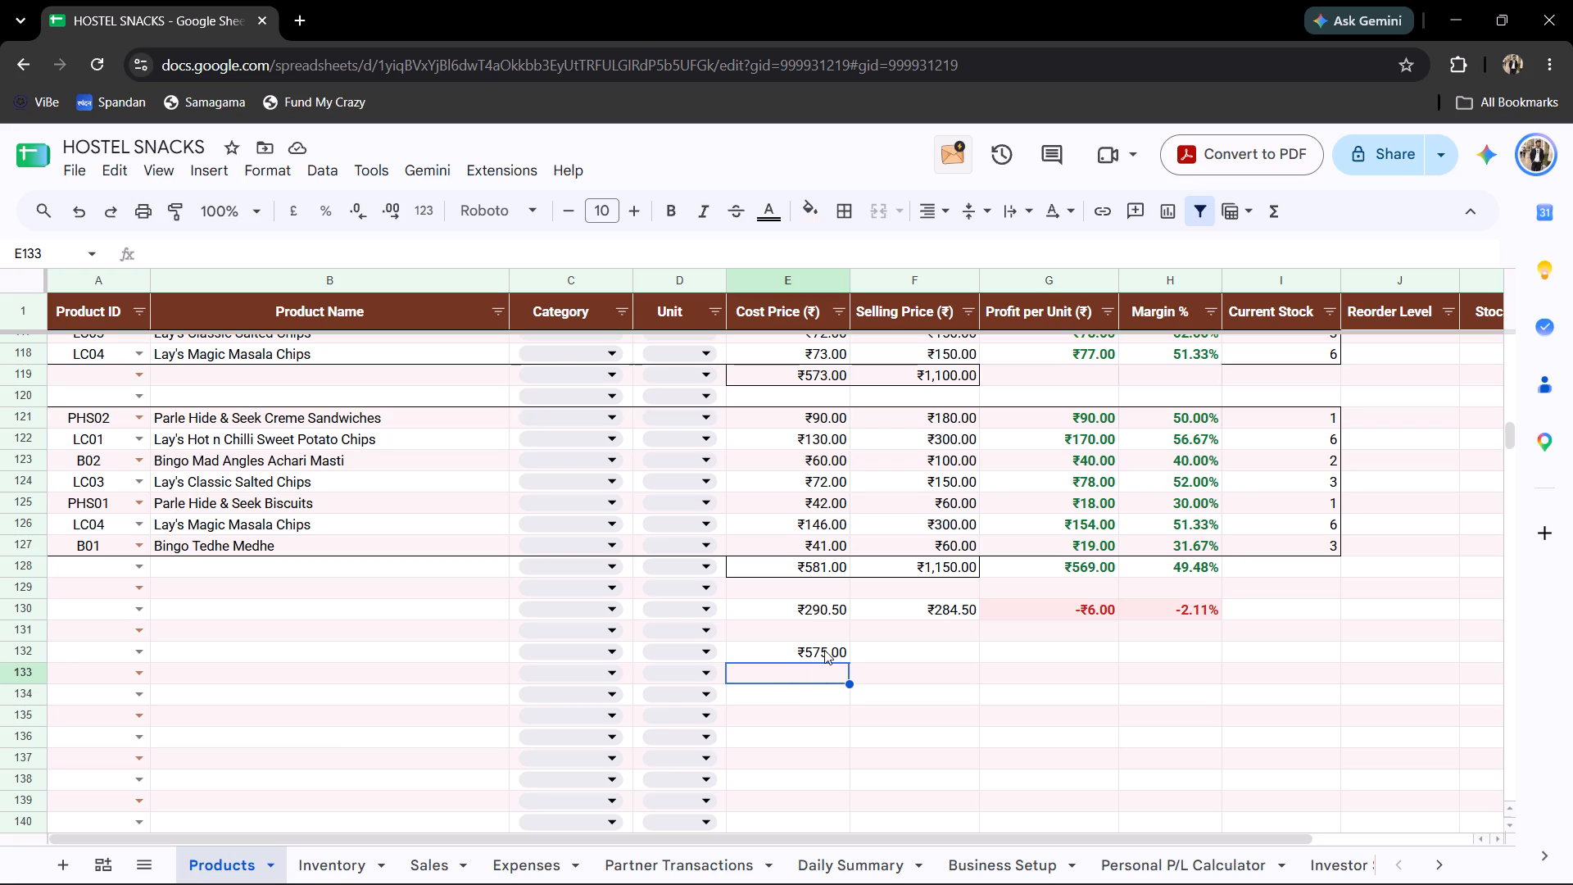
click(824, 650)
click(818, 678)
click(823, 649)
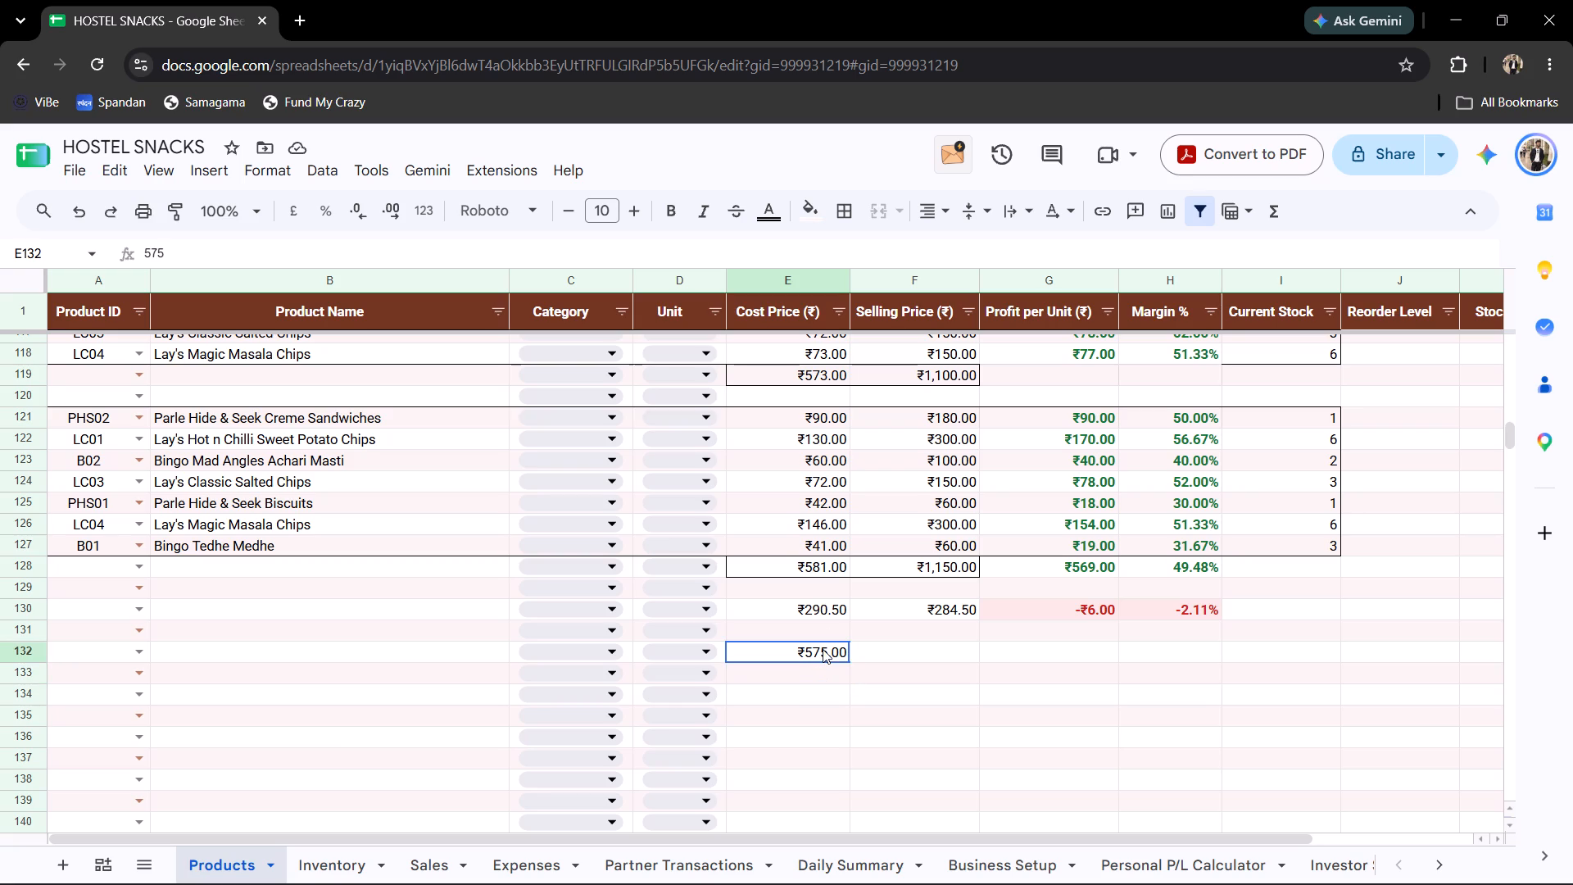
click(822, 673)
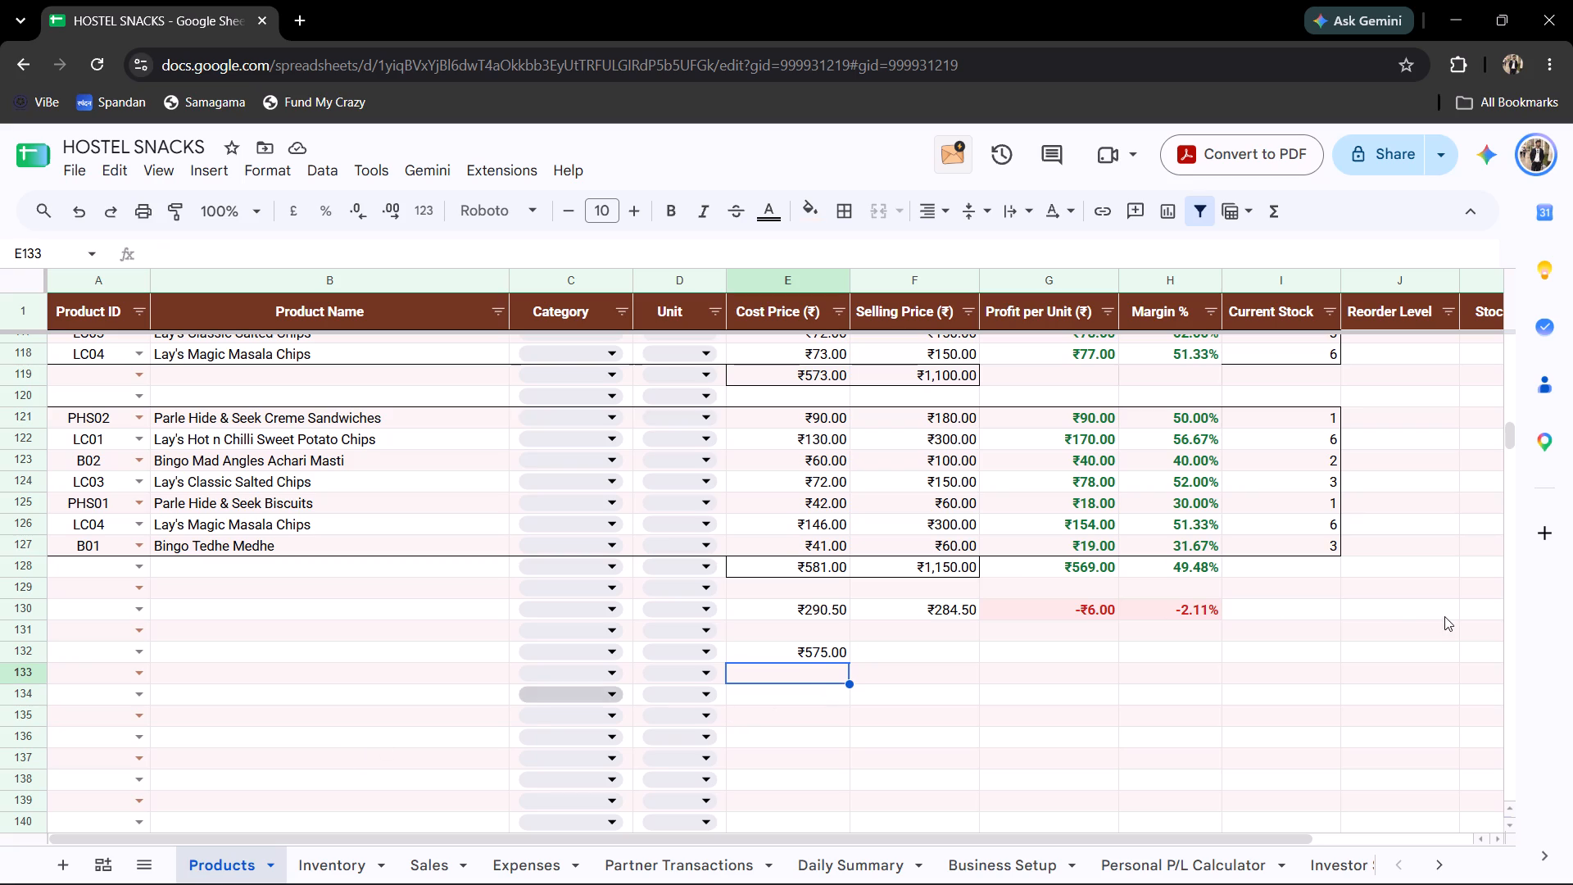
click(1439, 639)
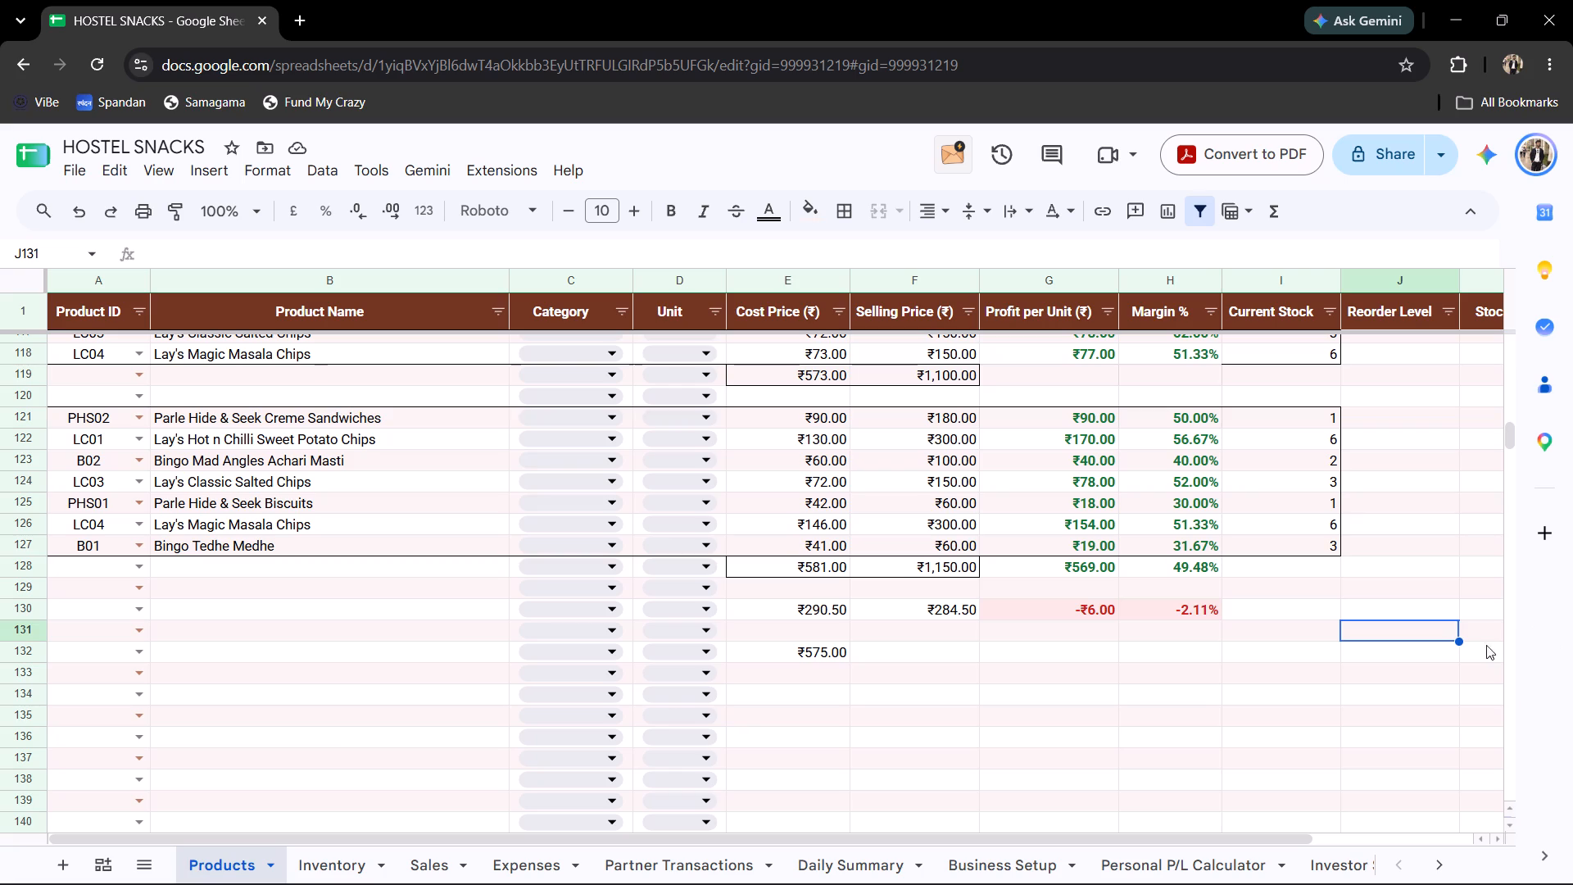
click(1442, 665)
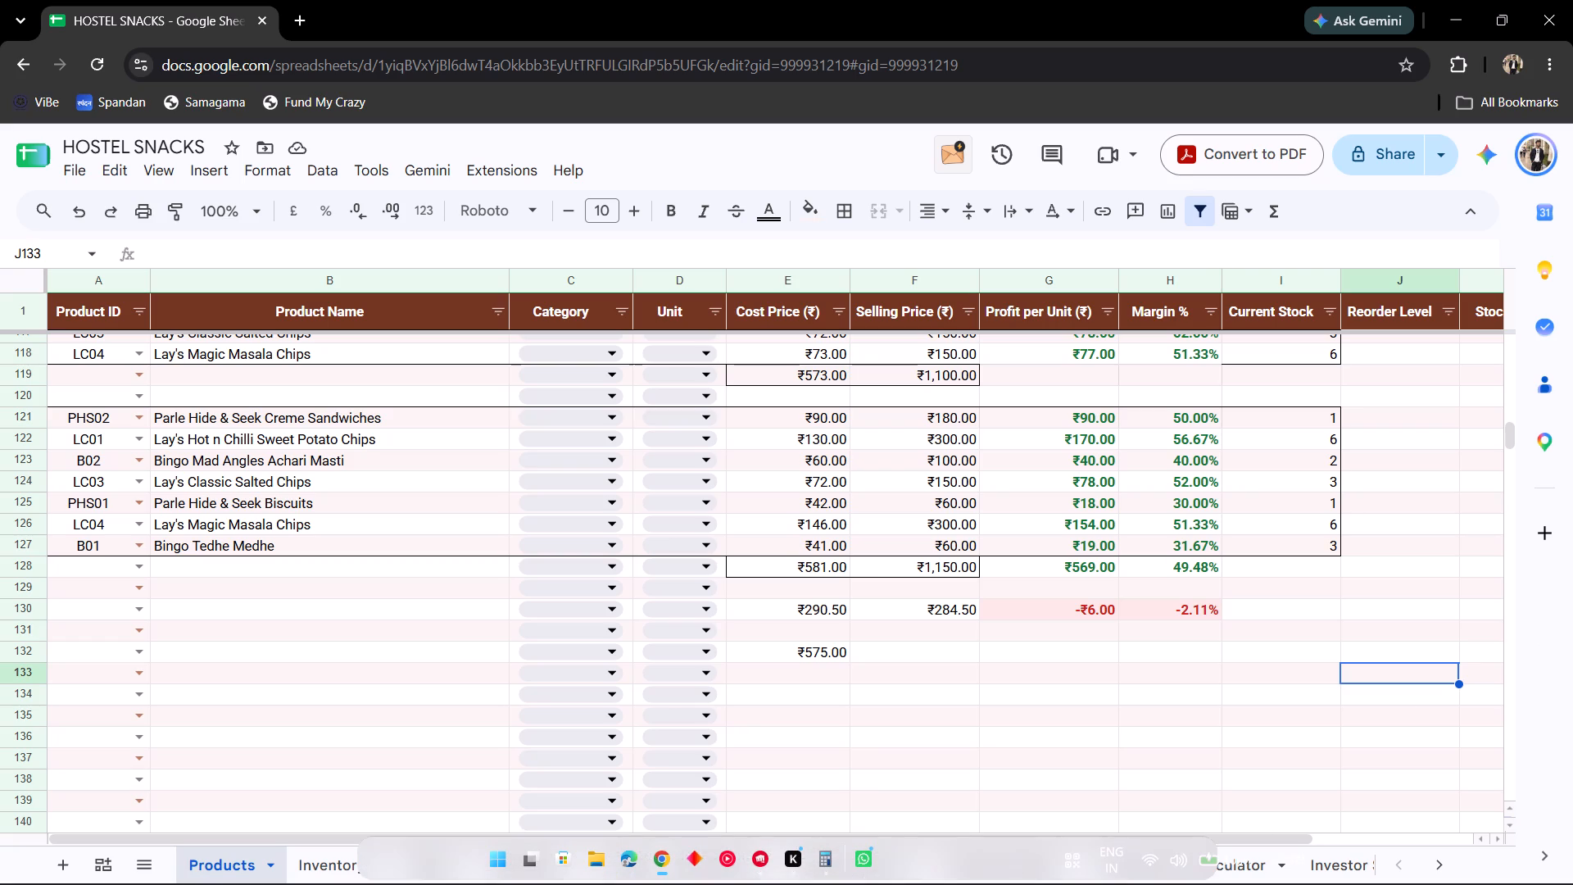
Switch back to Calculator and add 235 to the existing result of 575.
click(816, 876)
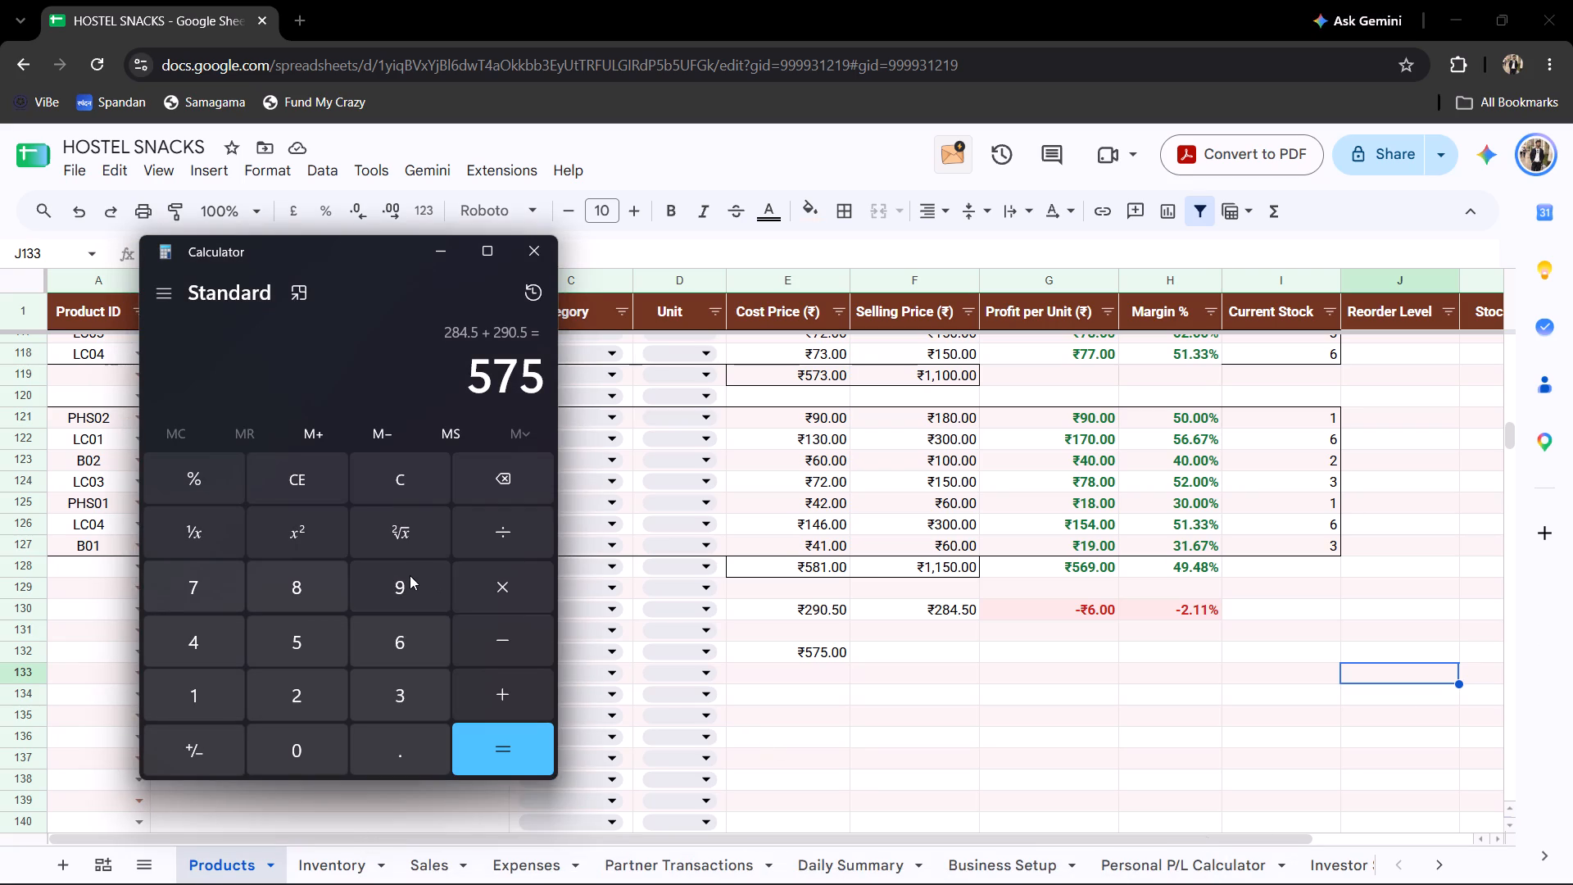
key(plus)
text(235)
key(Return)
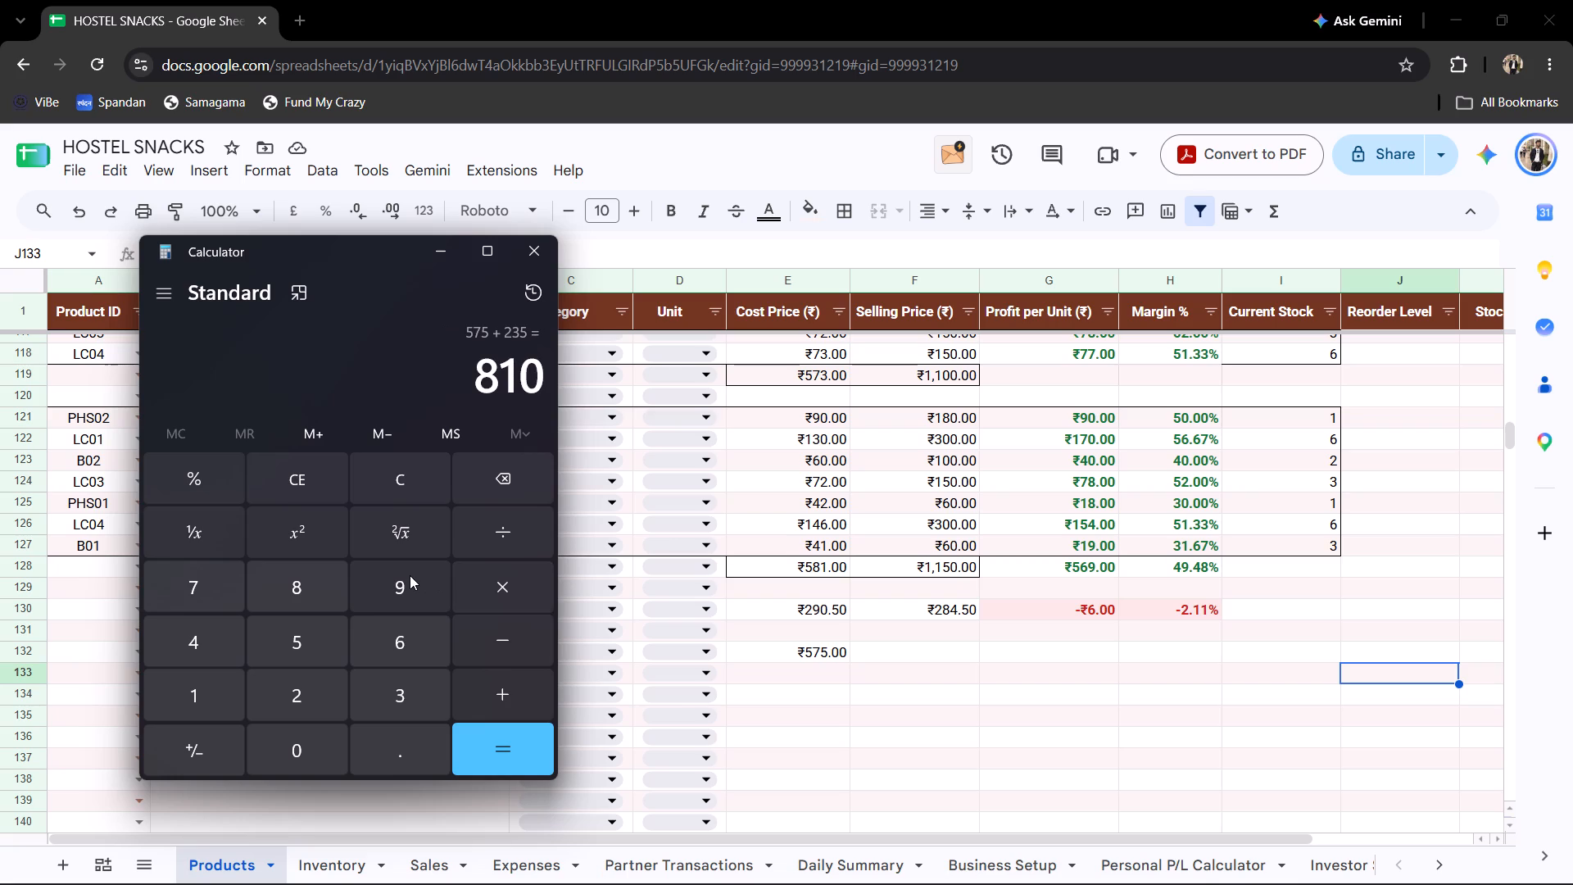
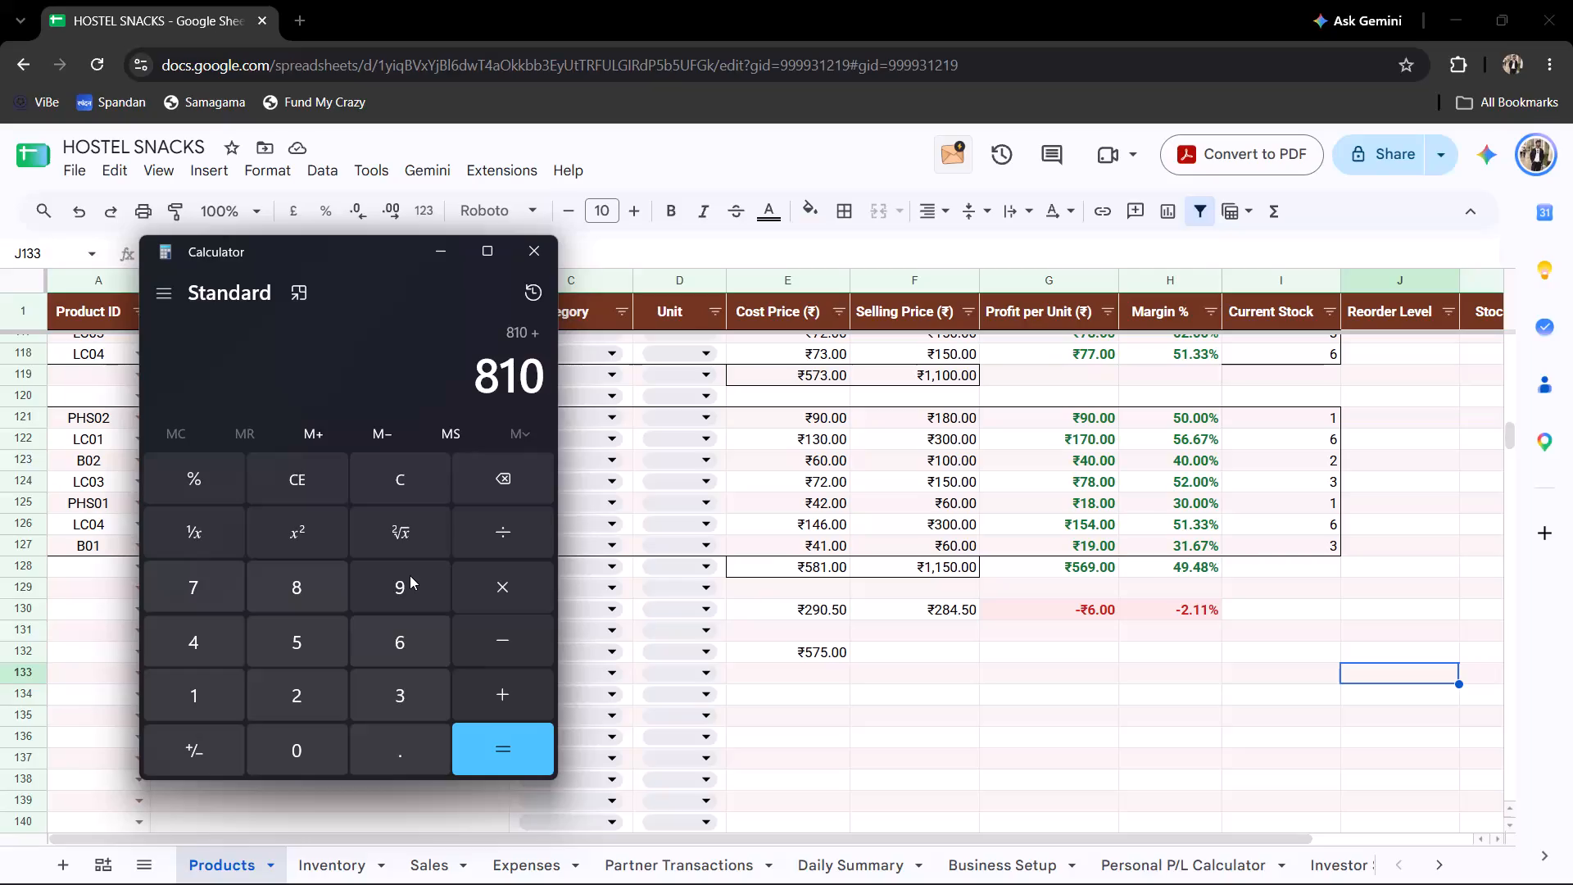
Add 290 to the running sum and compute the total.
text(290)
key(Return)
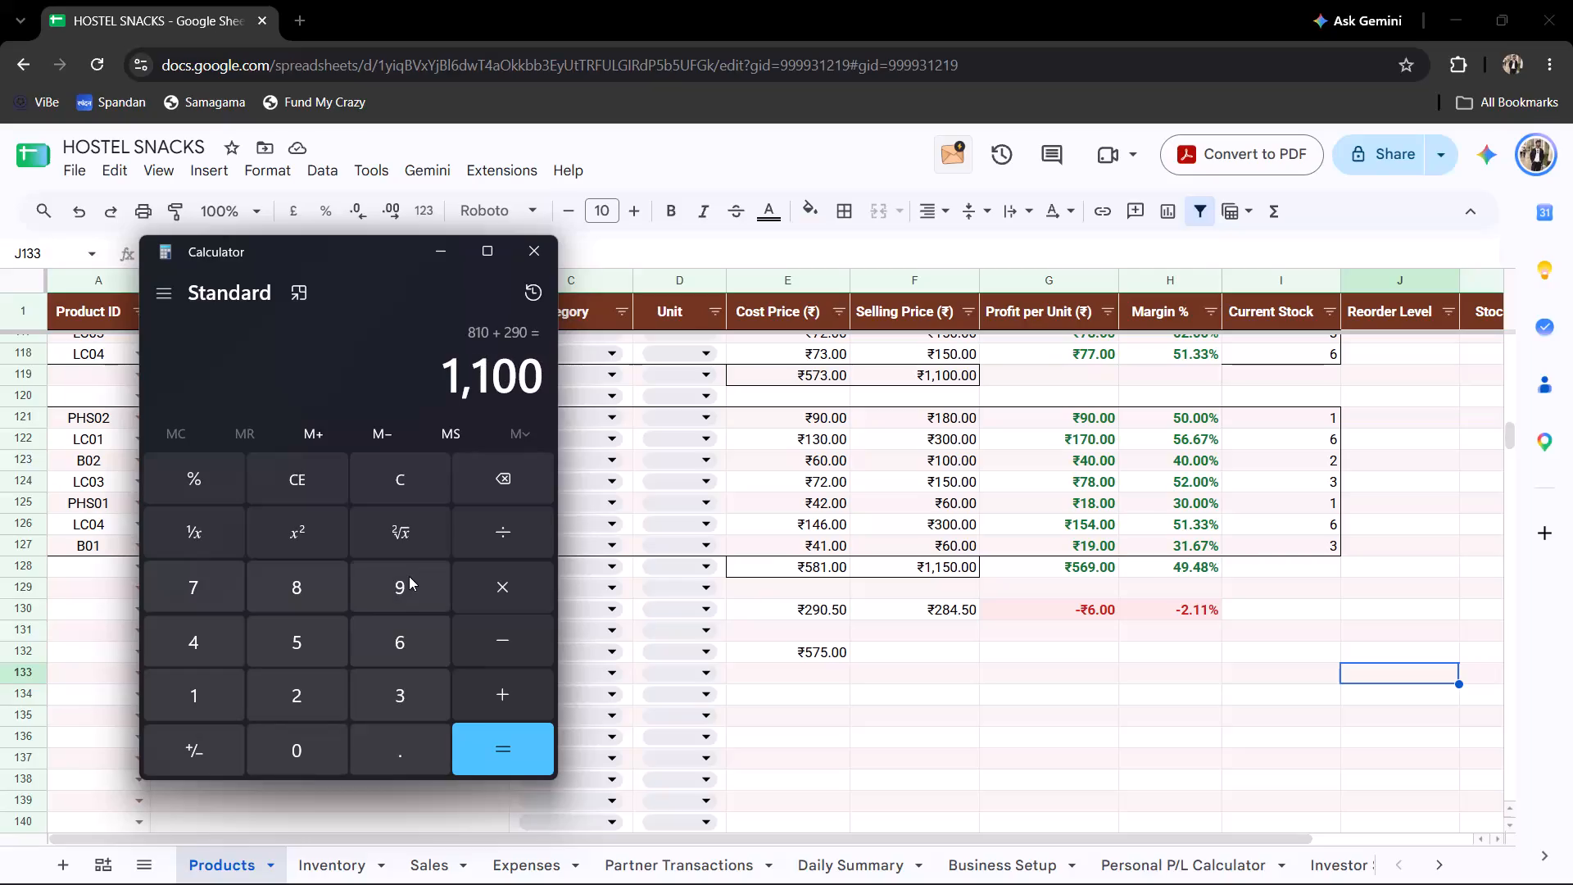
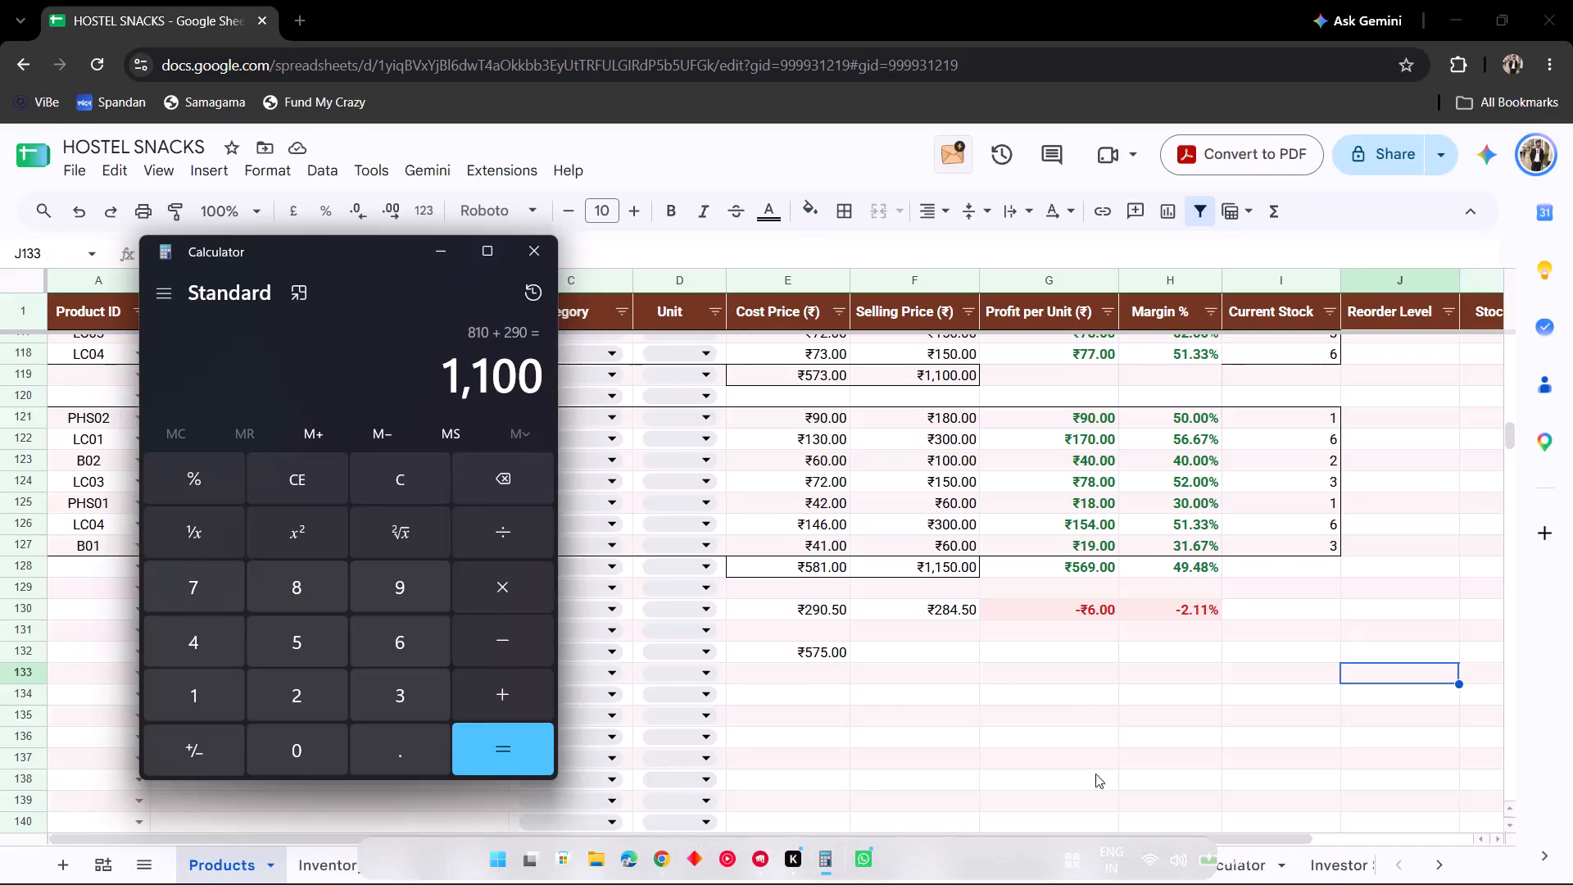
Turn on the Windows mobile hotspot and return to the Products sheet.
click(1189, 872)
scroll(1390, 601, down, 2)
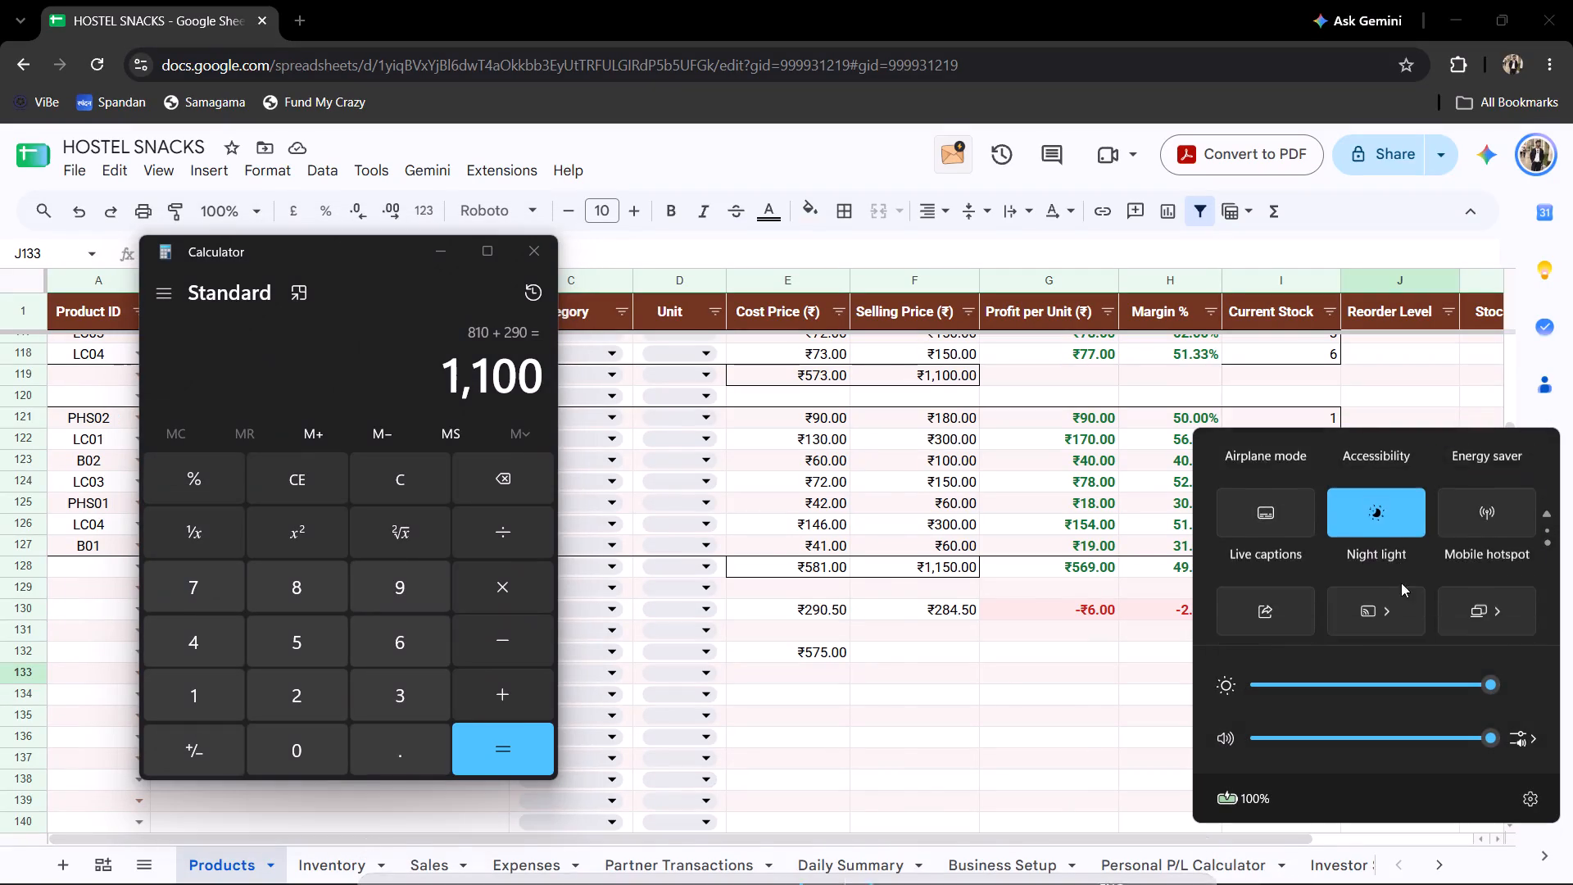
click(1476, 465)
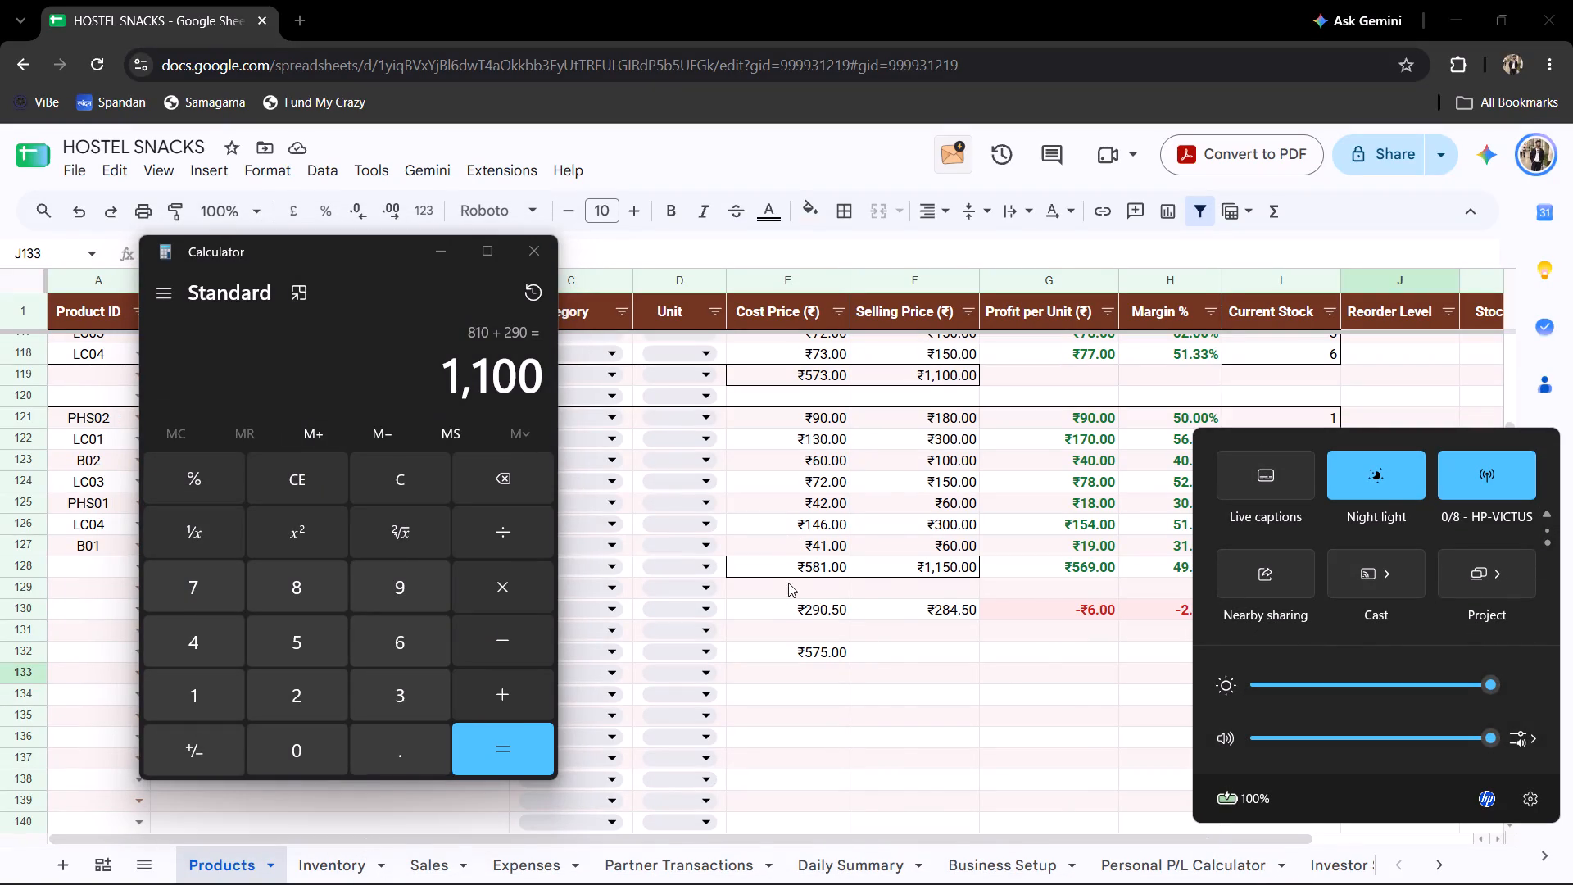
click(823, 686)
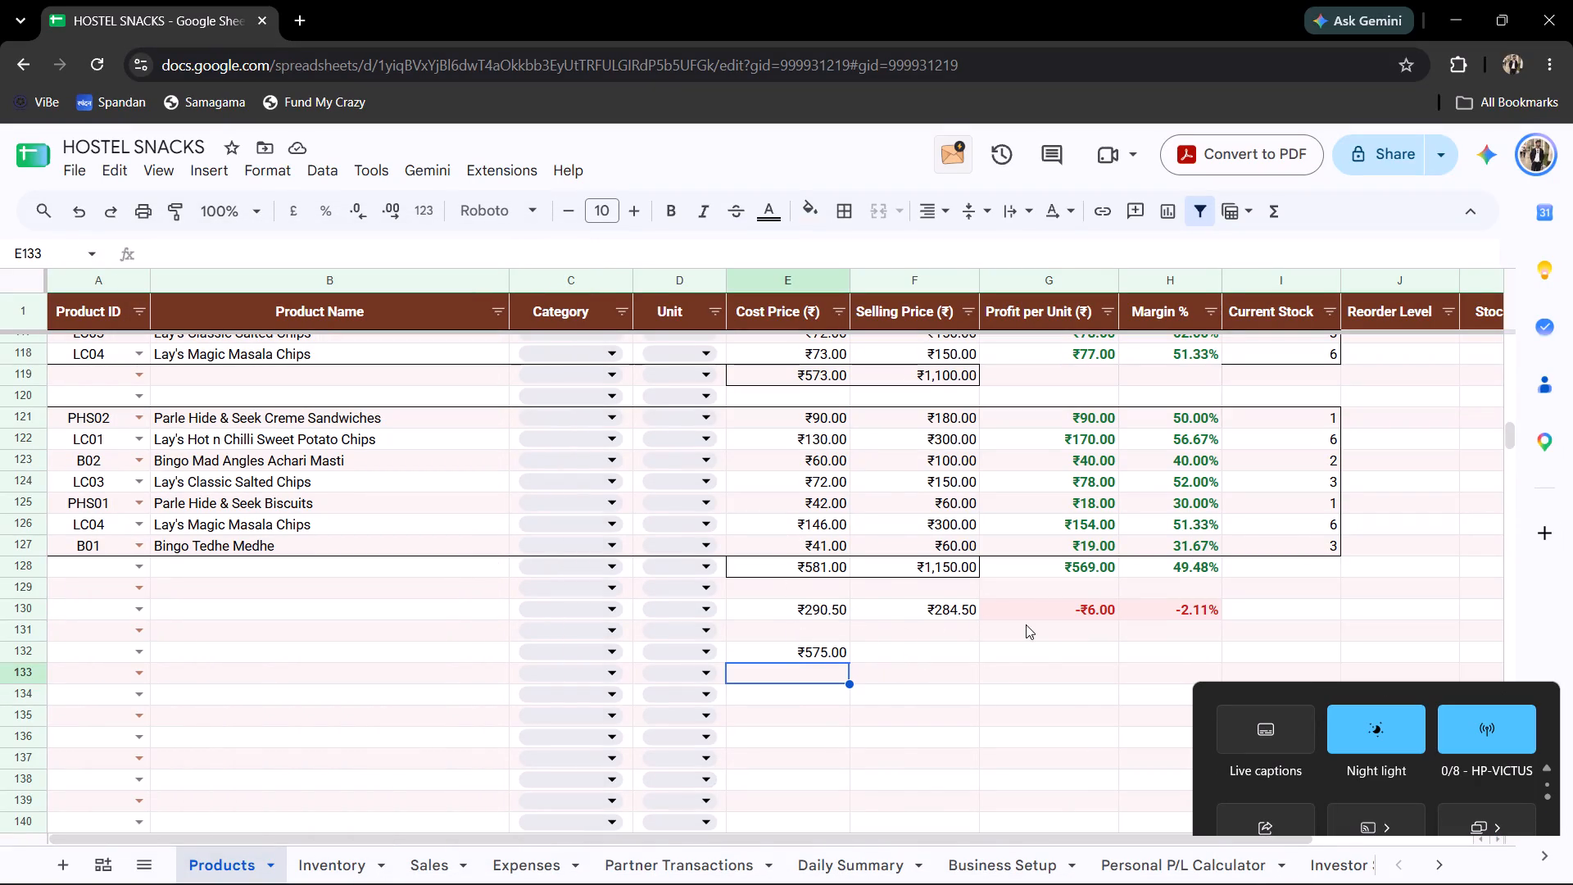
Delete the scratch calculation values from cells E130, F130 and E132 below the last product block.
click(816, 615)
key(BackSpace)
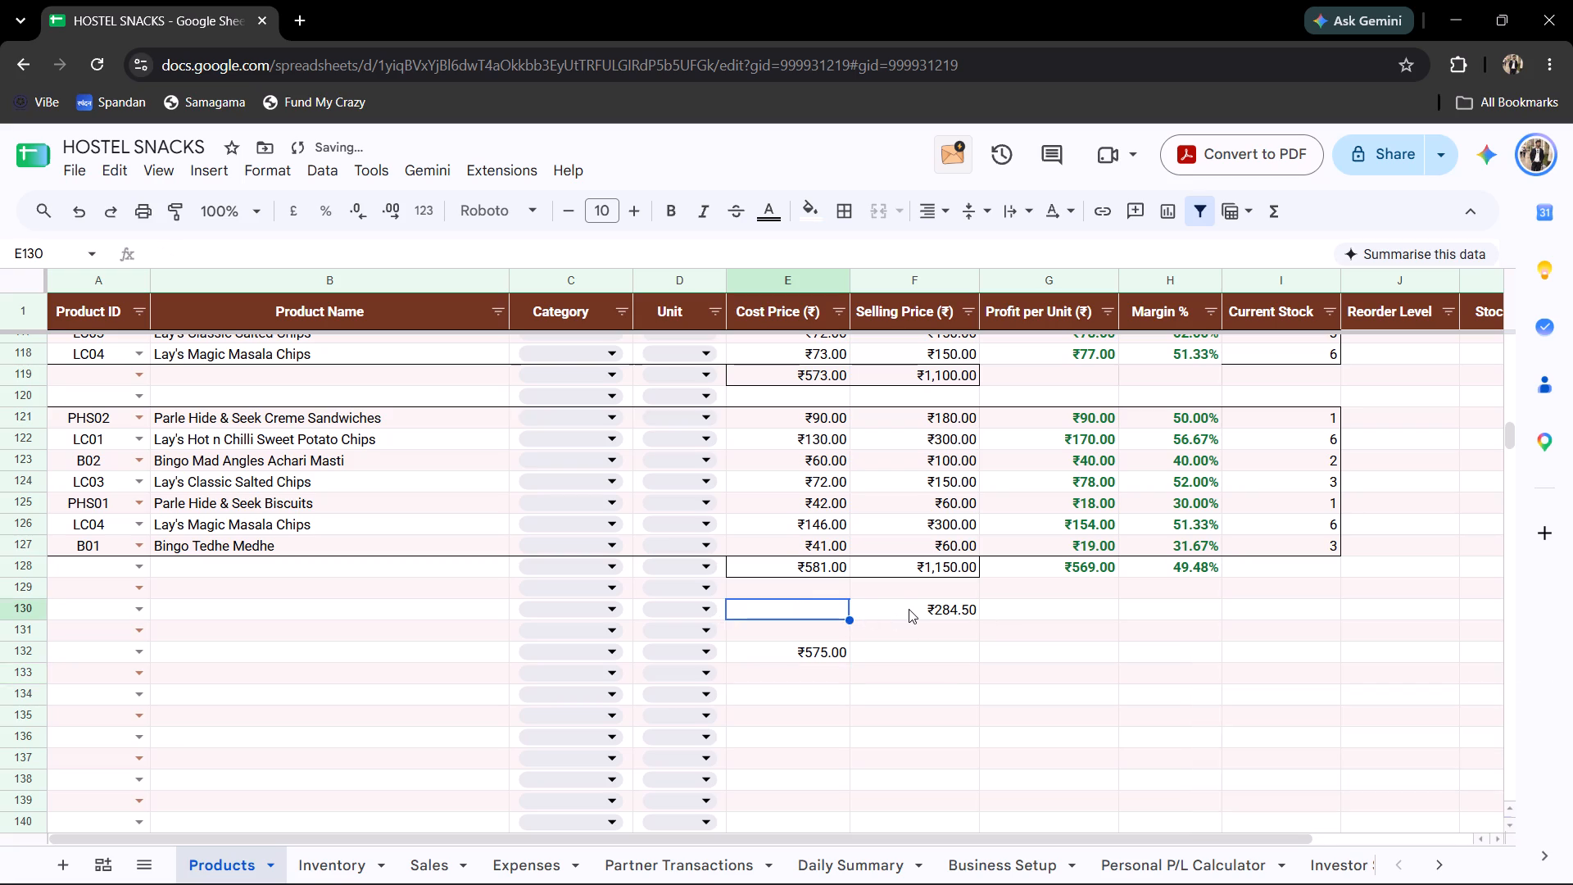
click(909, 609)
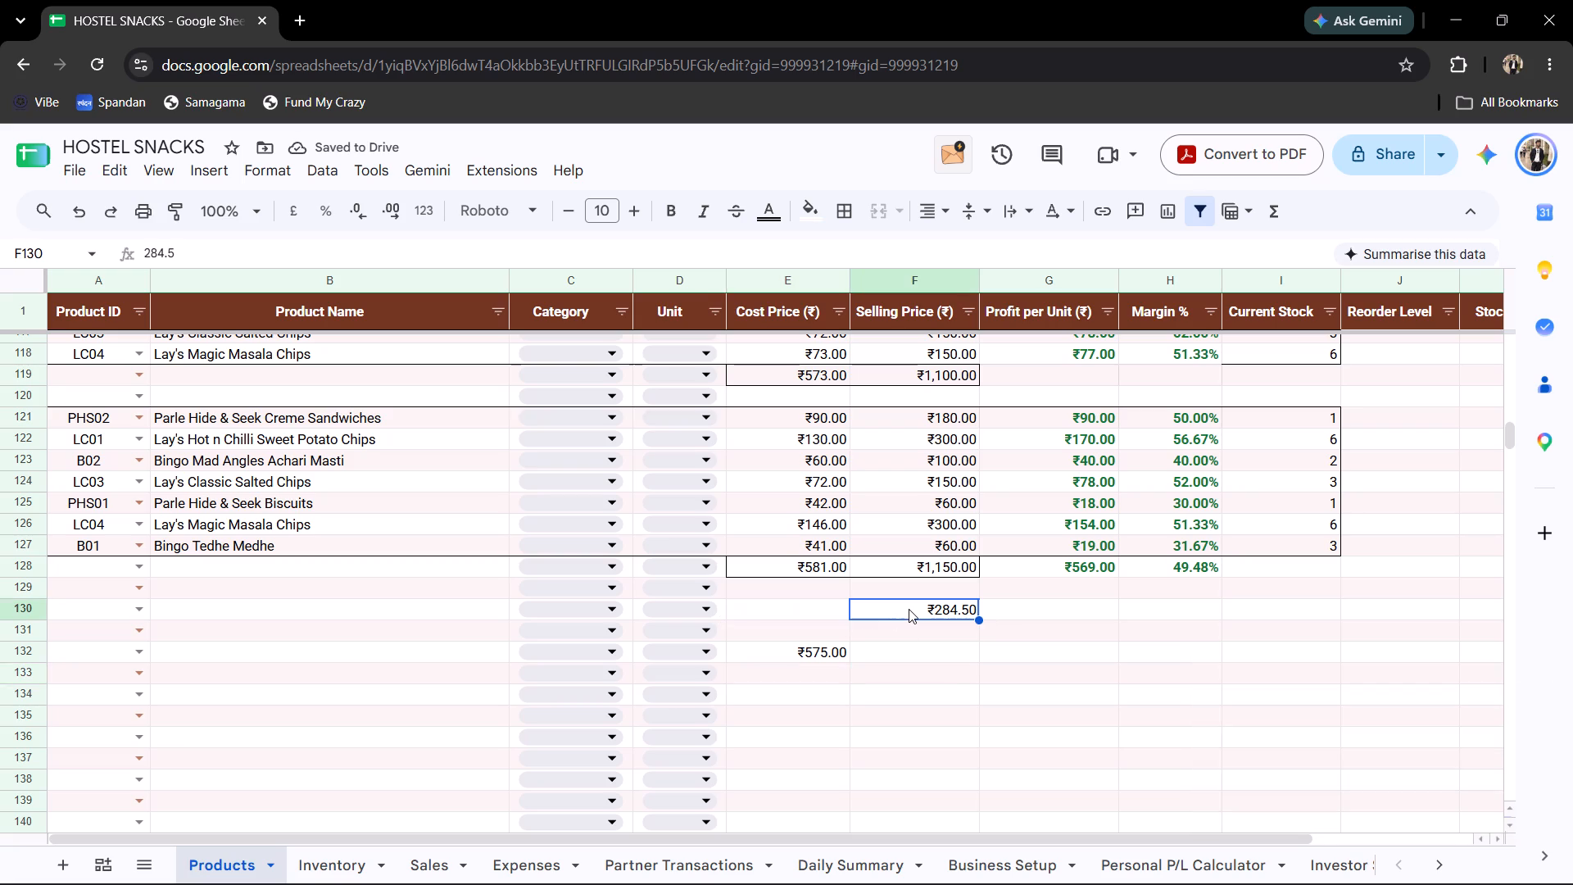
key(BackSpace)
click(803, 665)
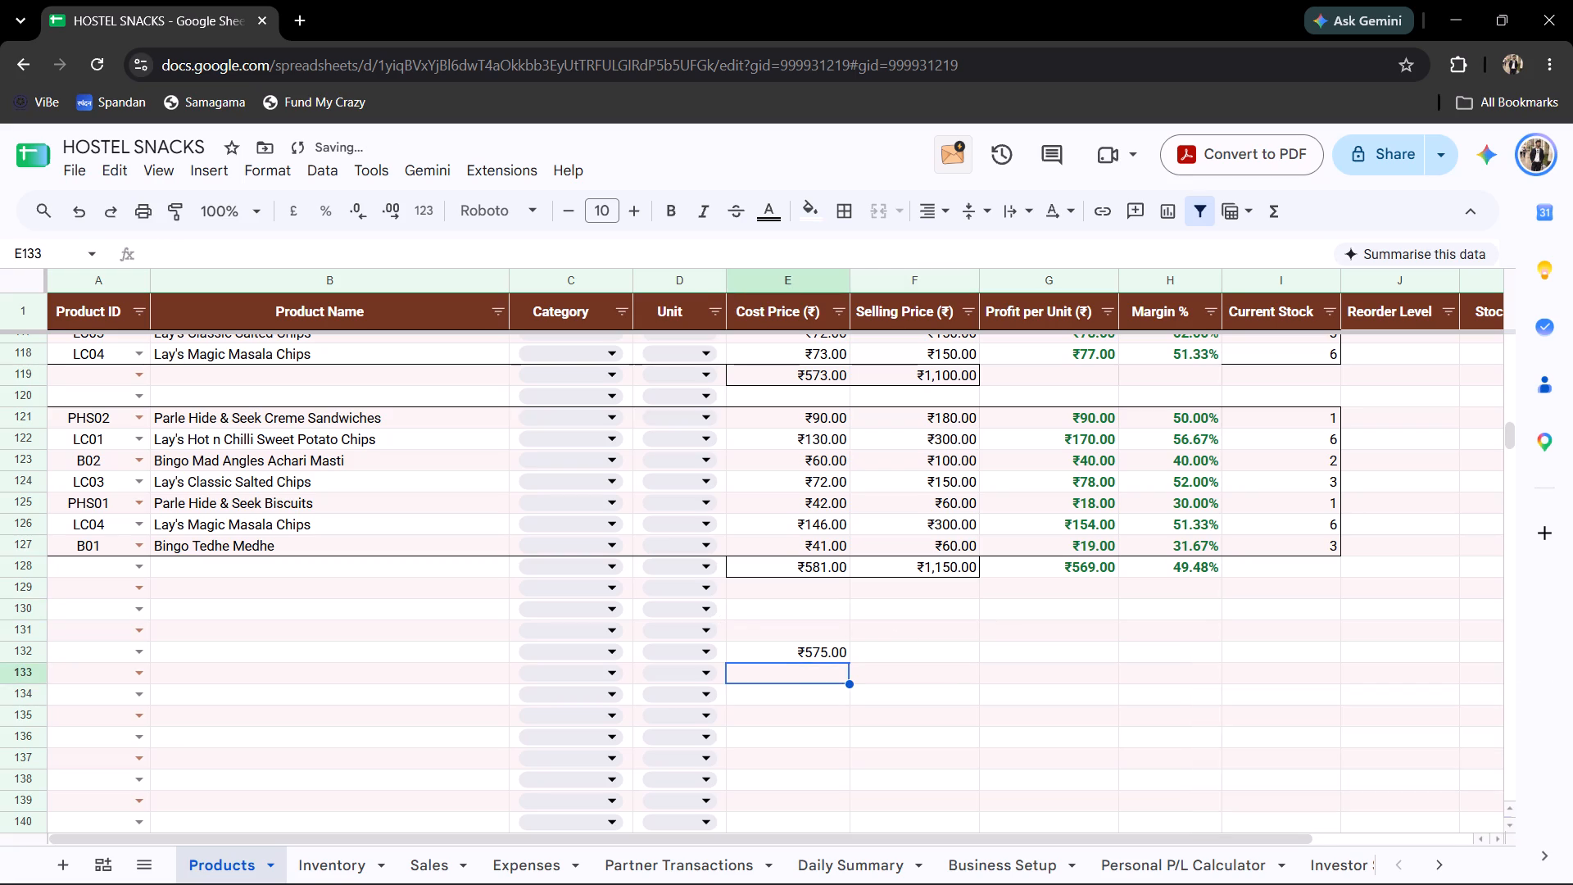
click(809, 657)
key(BackSpace)
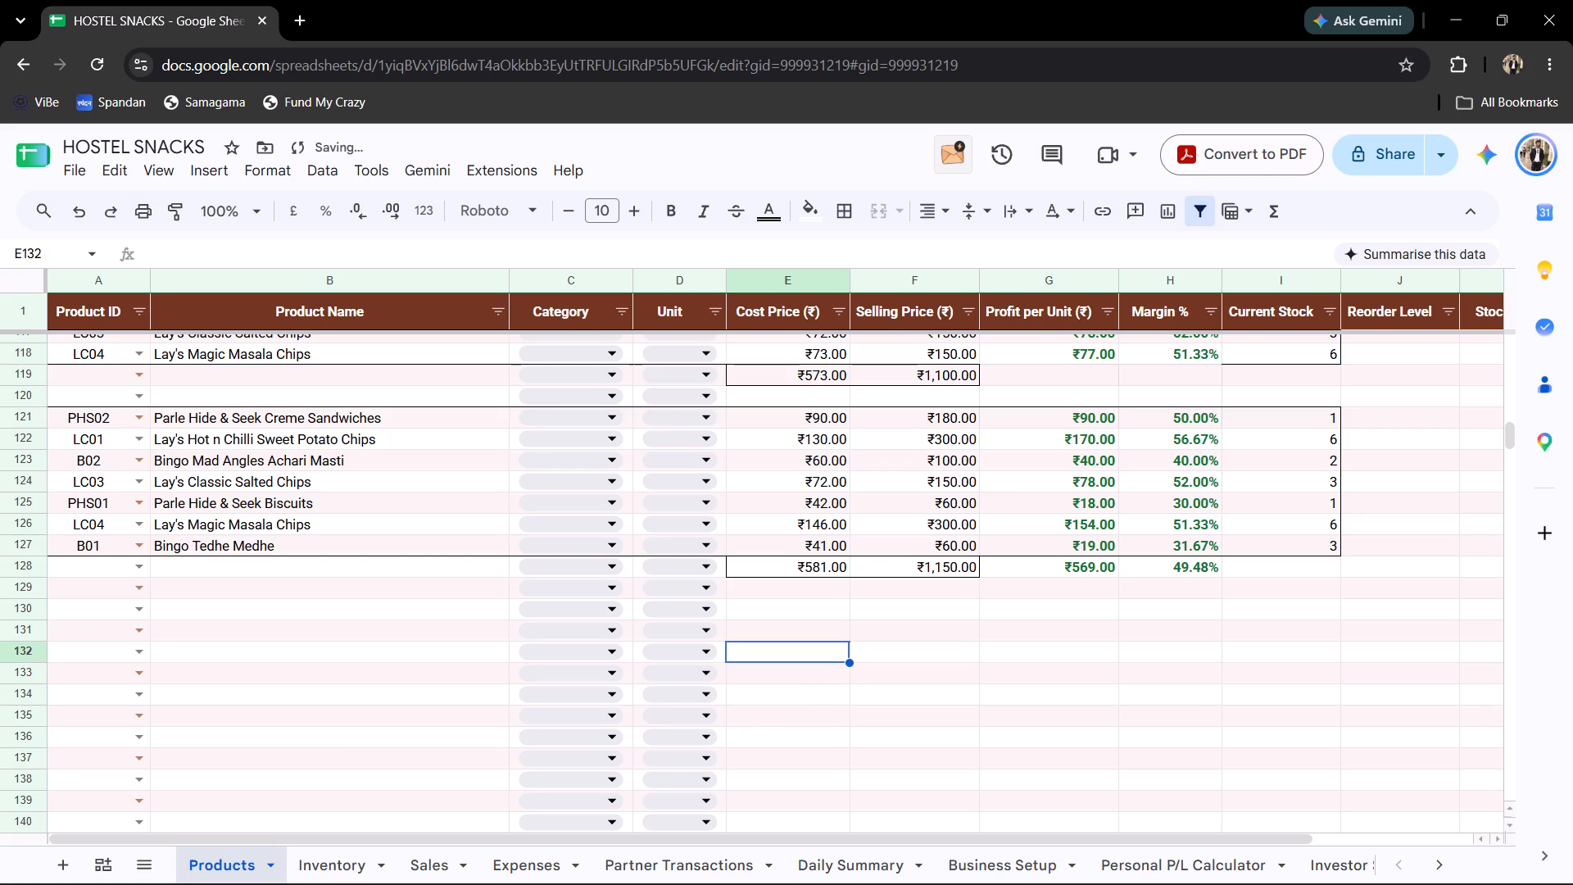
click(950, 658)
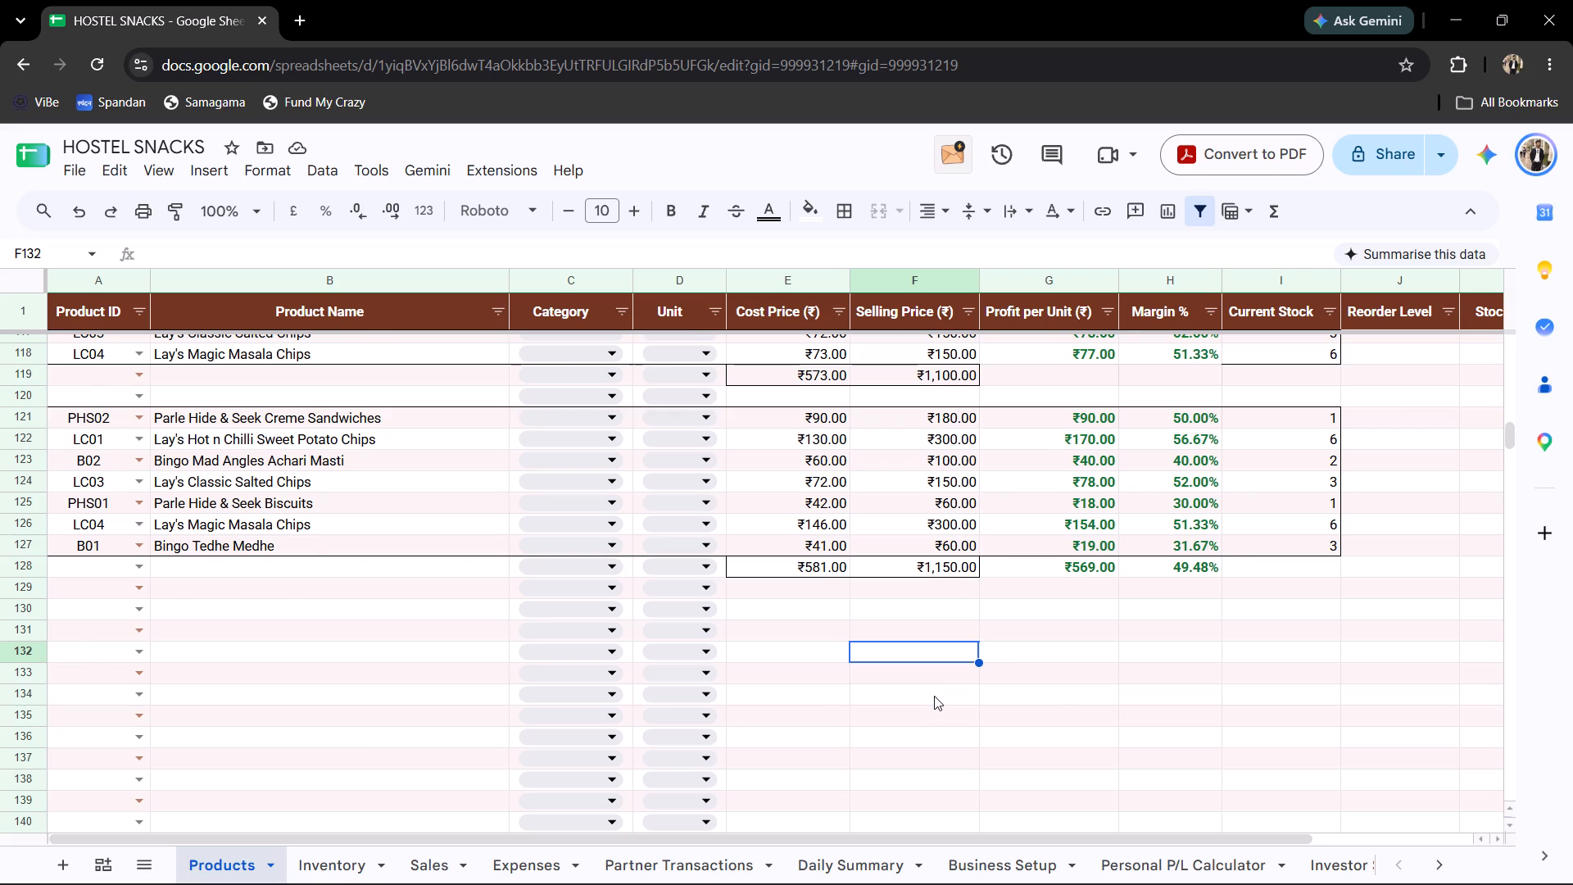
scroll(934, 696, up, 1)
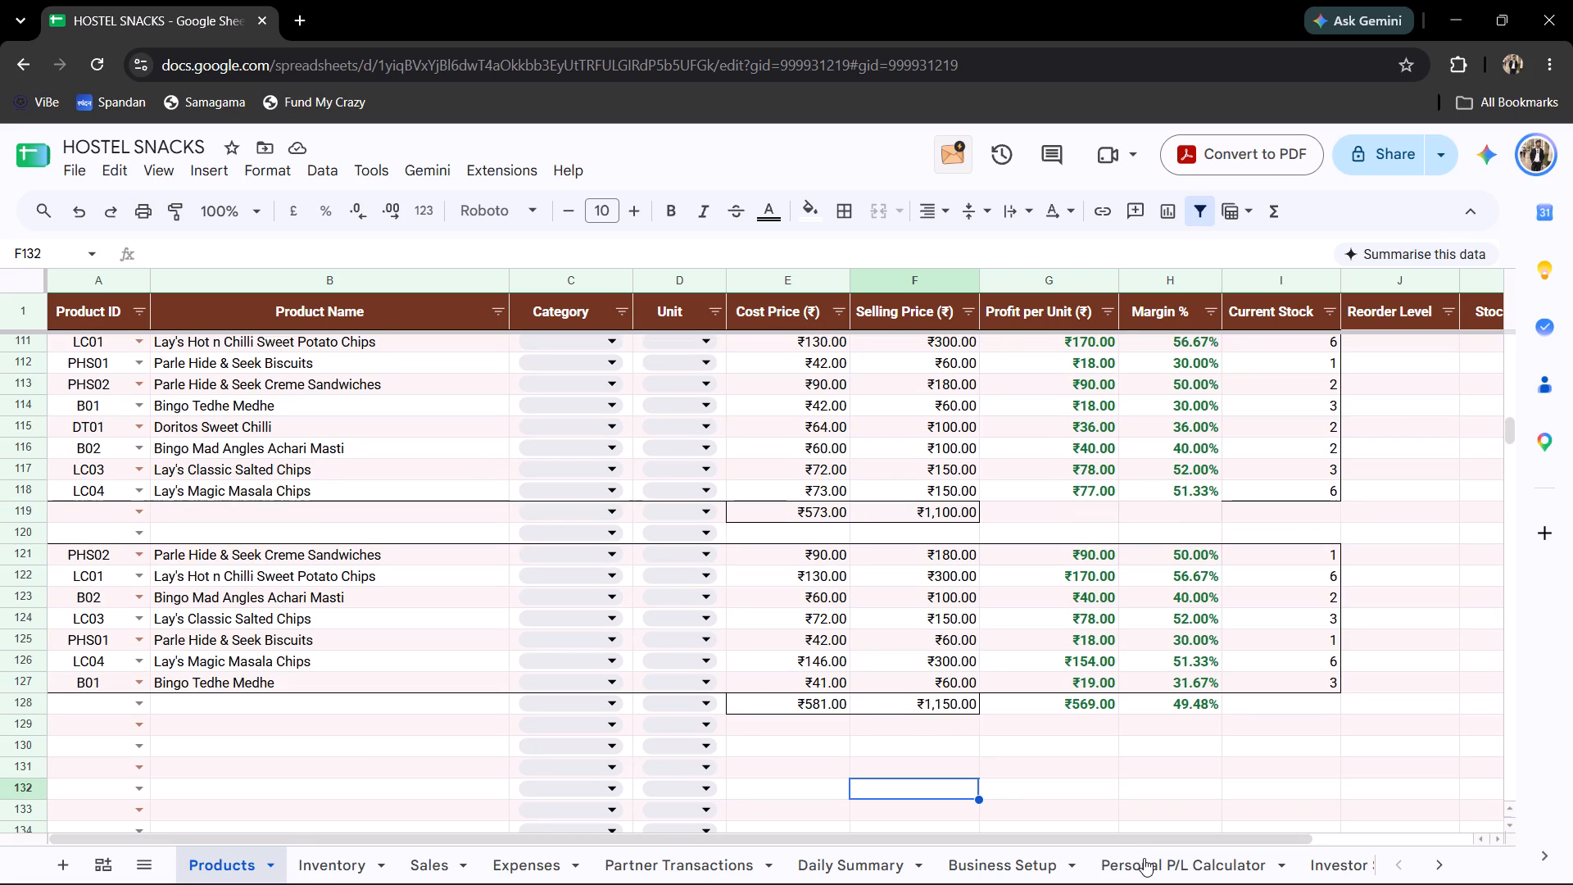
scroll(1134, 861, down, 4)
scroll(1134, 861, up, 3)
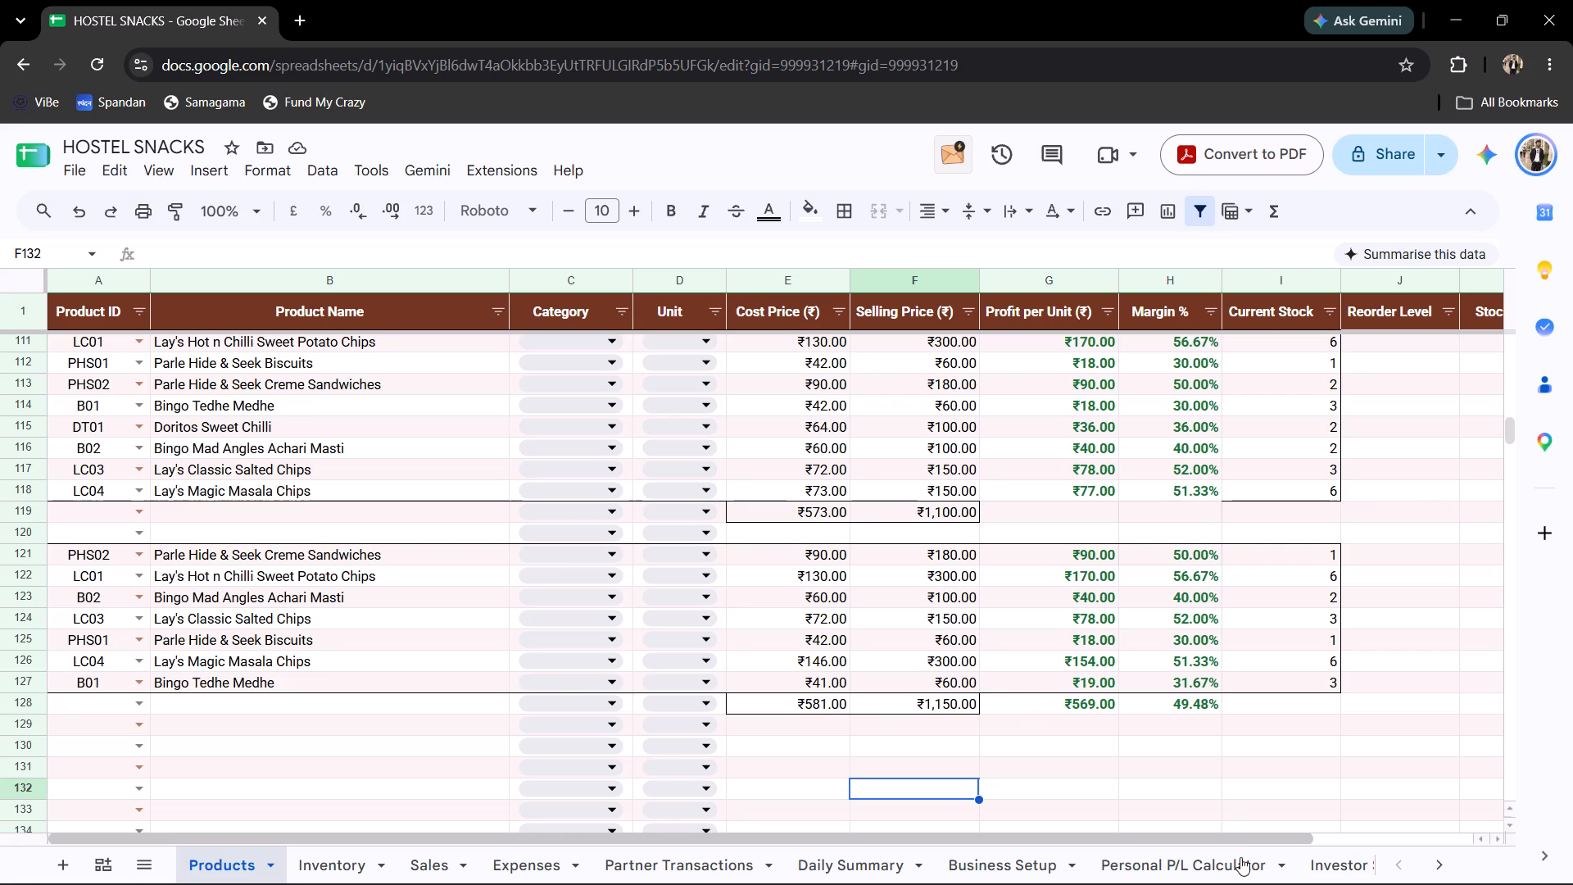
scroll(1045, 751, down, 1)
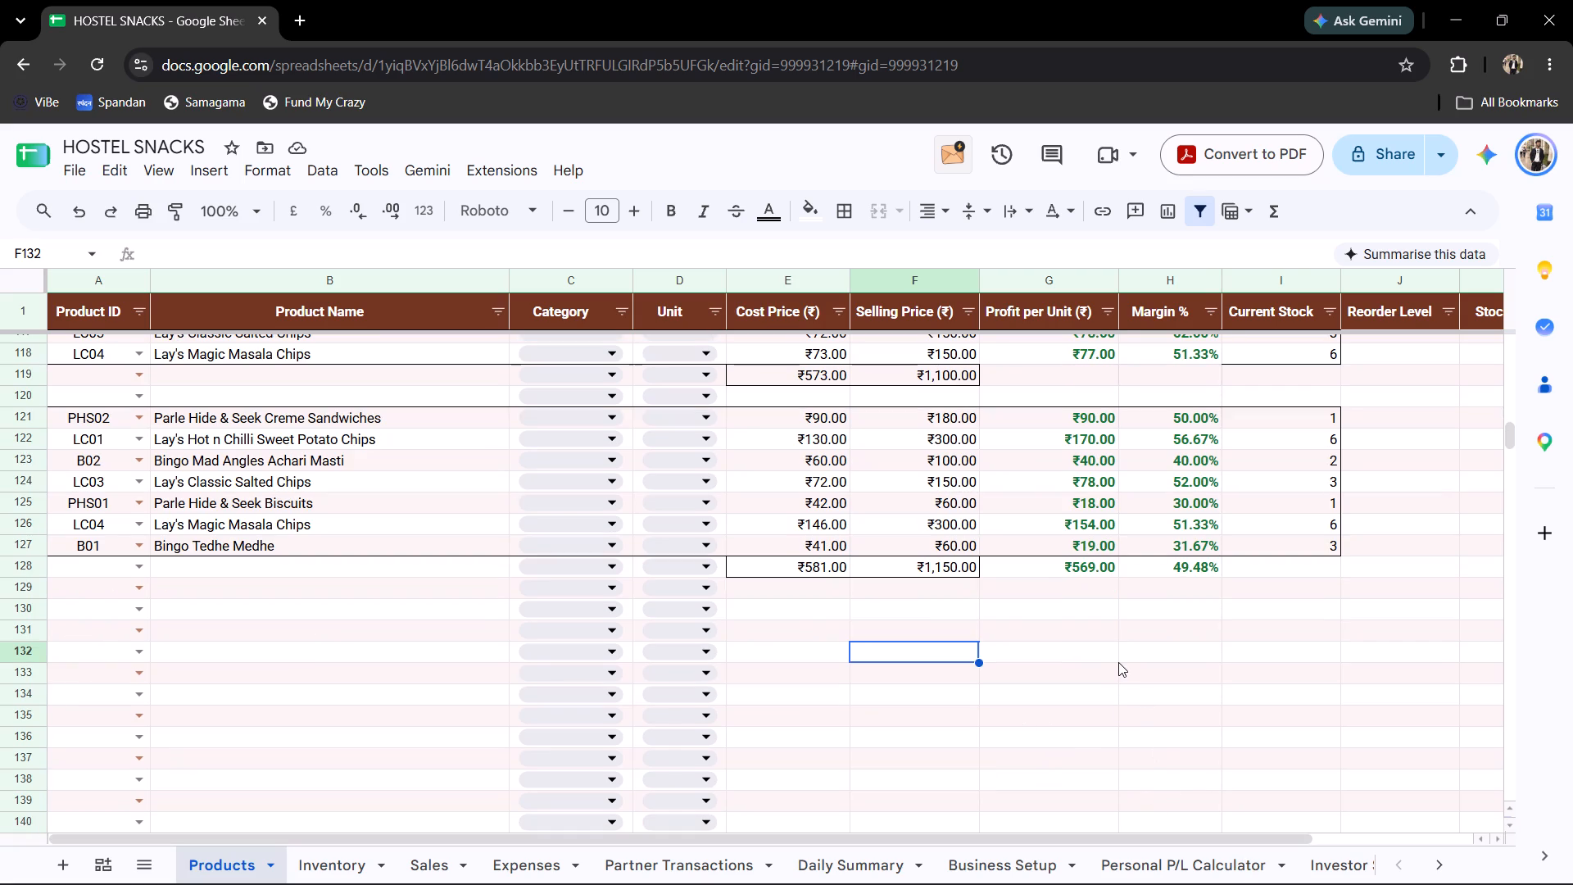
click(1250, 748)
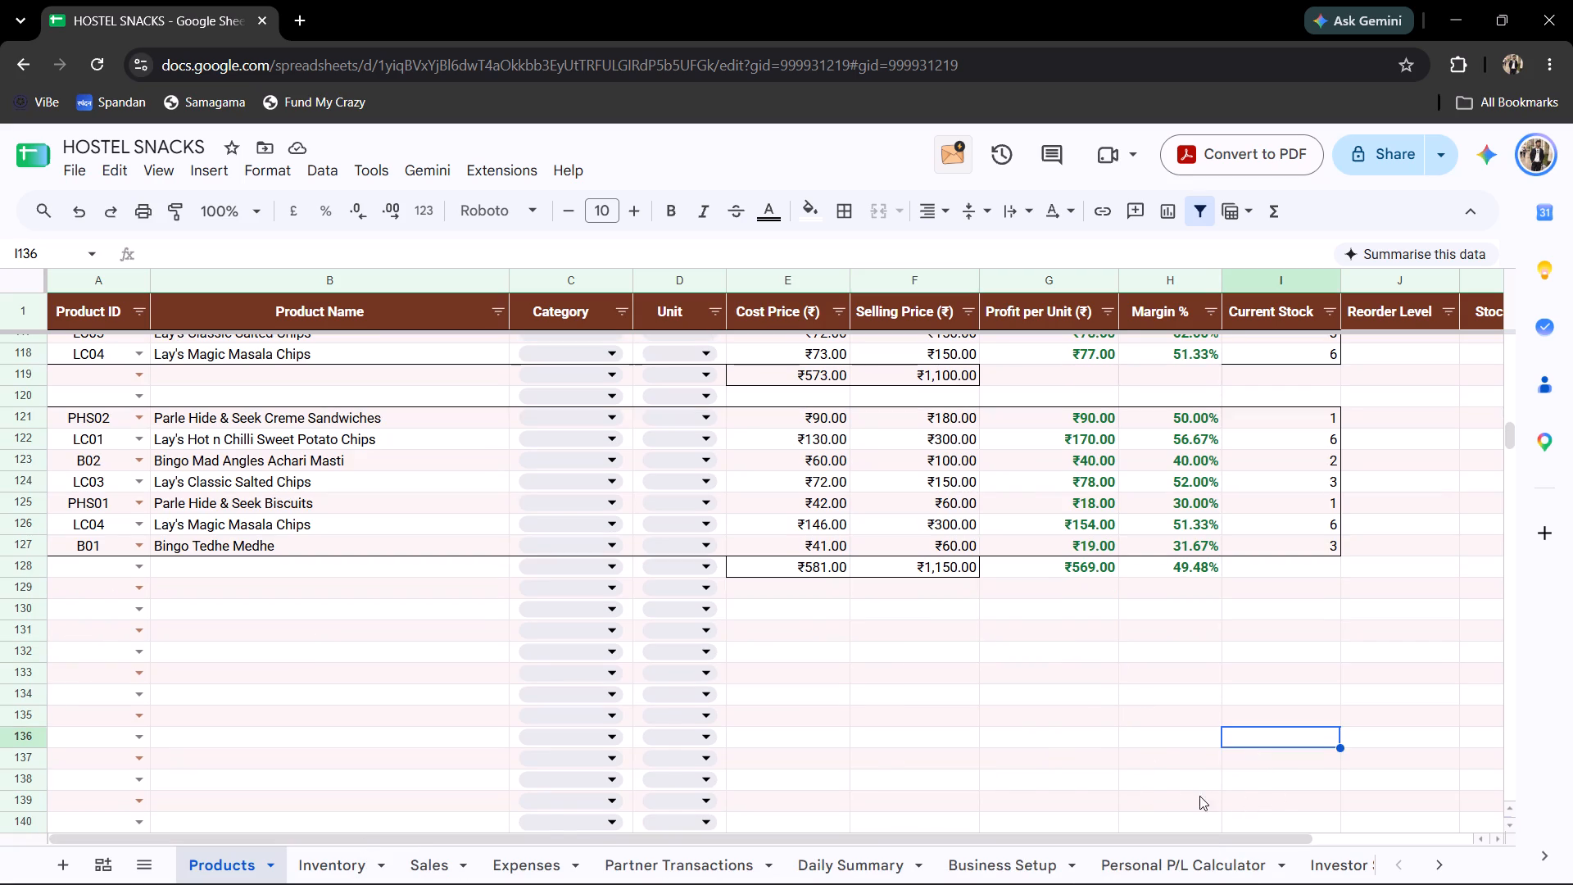
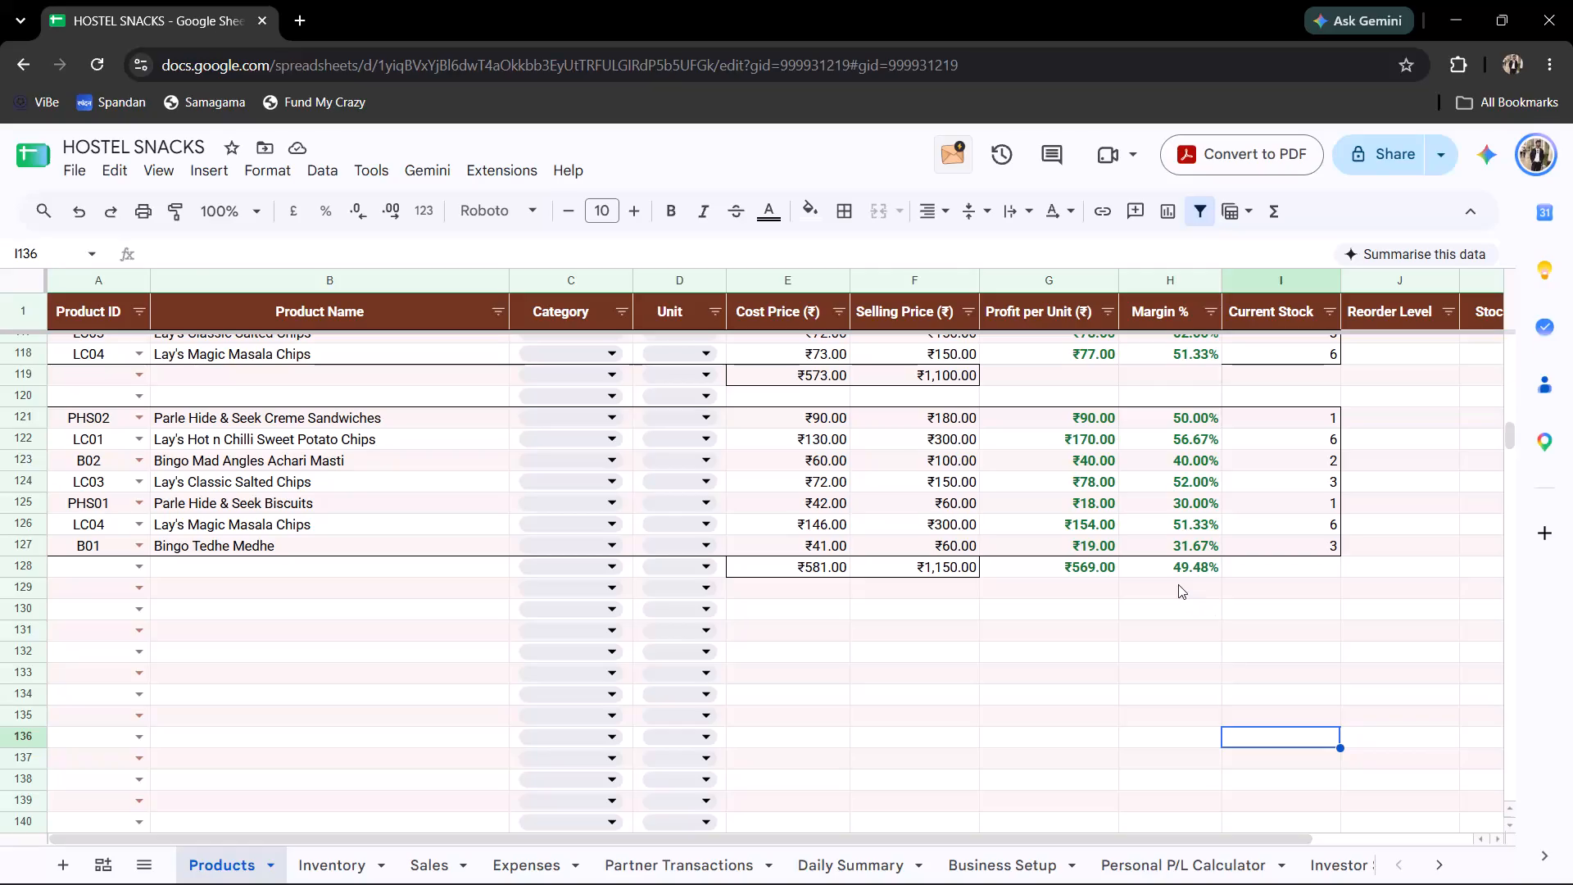
Look over the Personal P/L Calculator and Business Setup sheets, ending on the Personal P/L Calculator.
click(1178, 584)
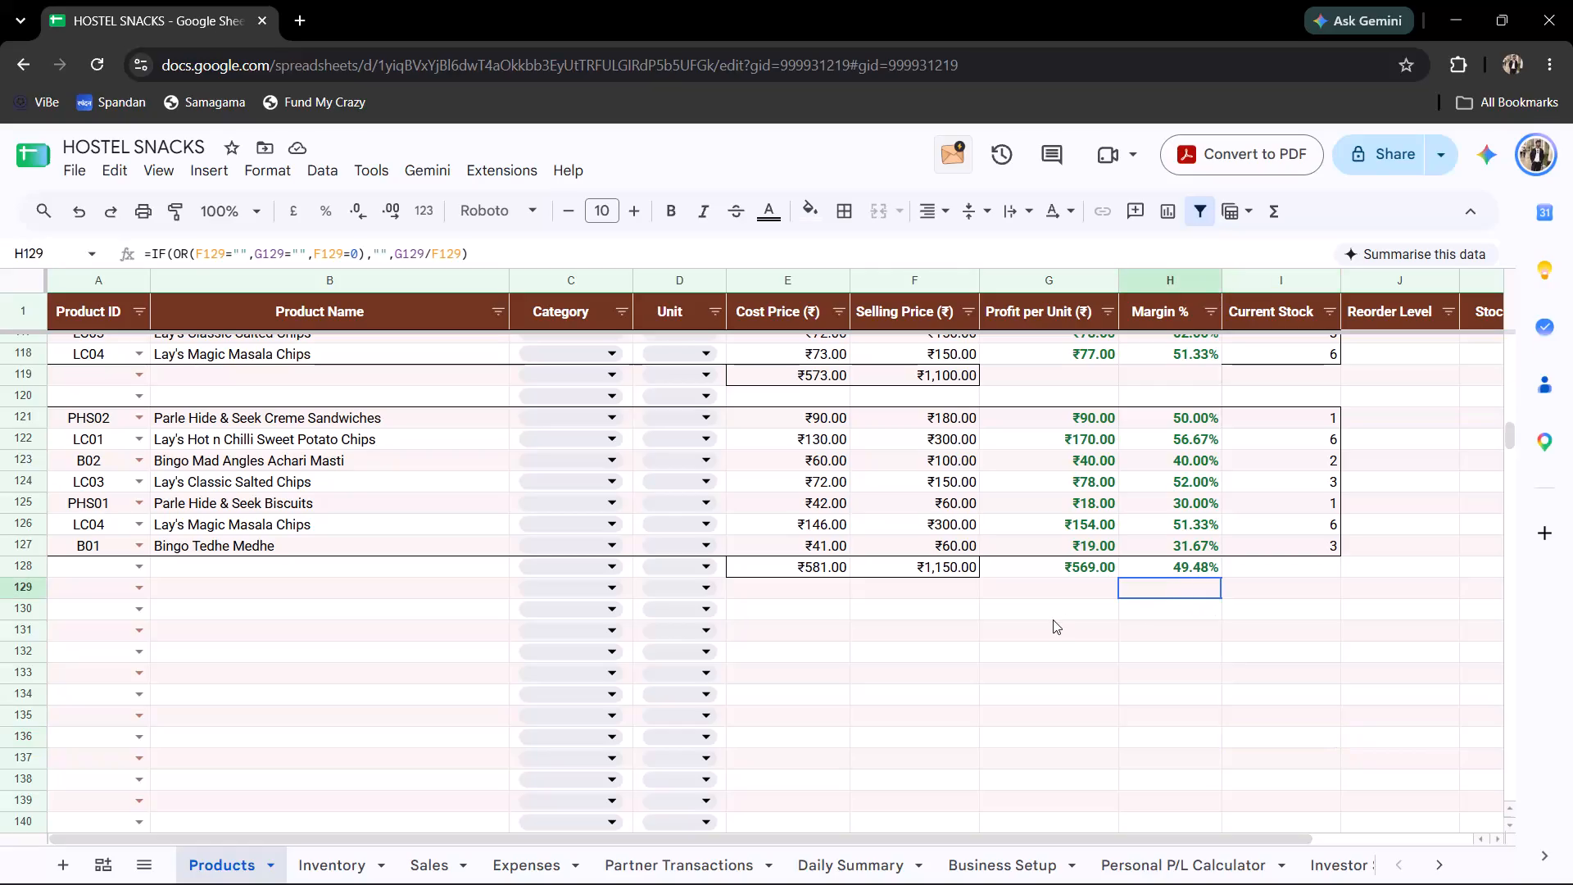
click(1184, 852)
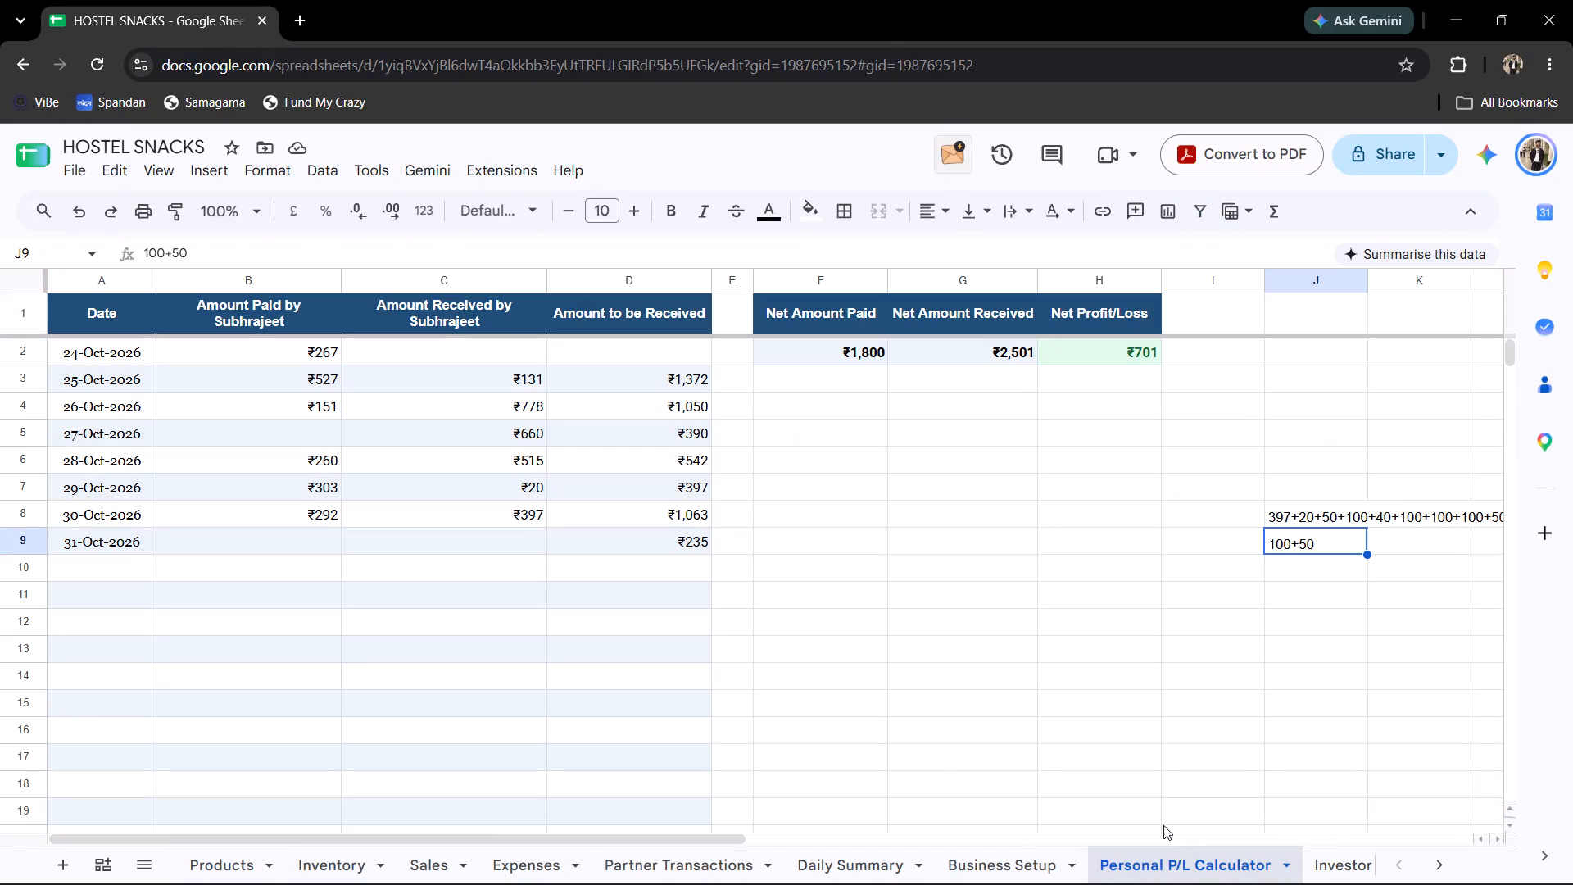
click(558, 588)
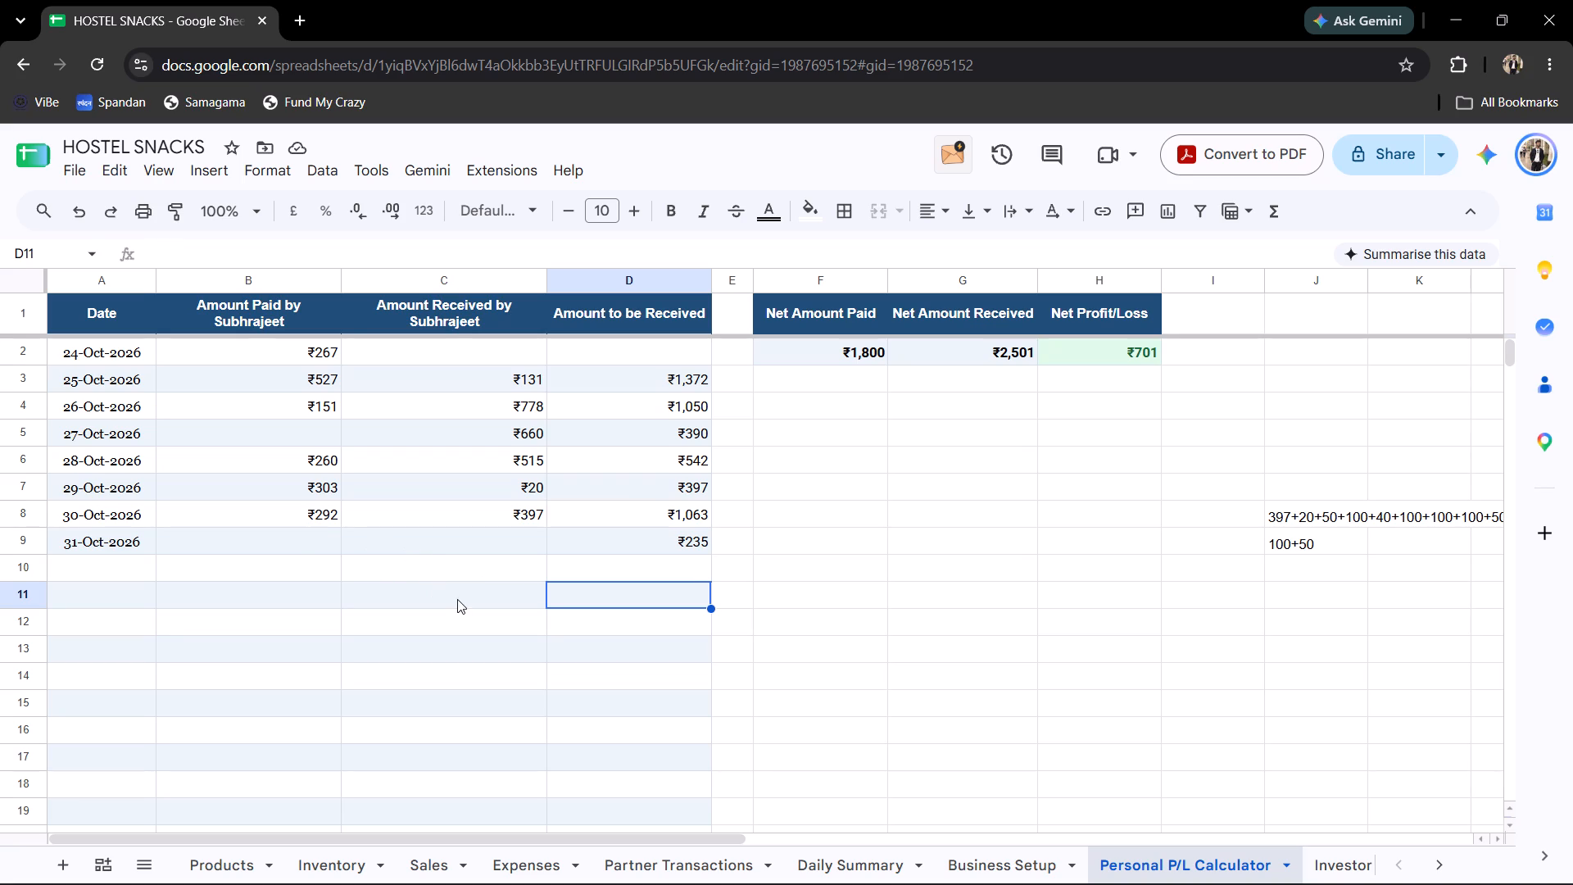
click(1013, 854)
click(1117, 867)
click(1020, 860)
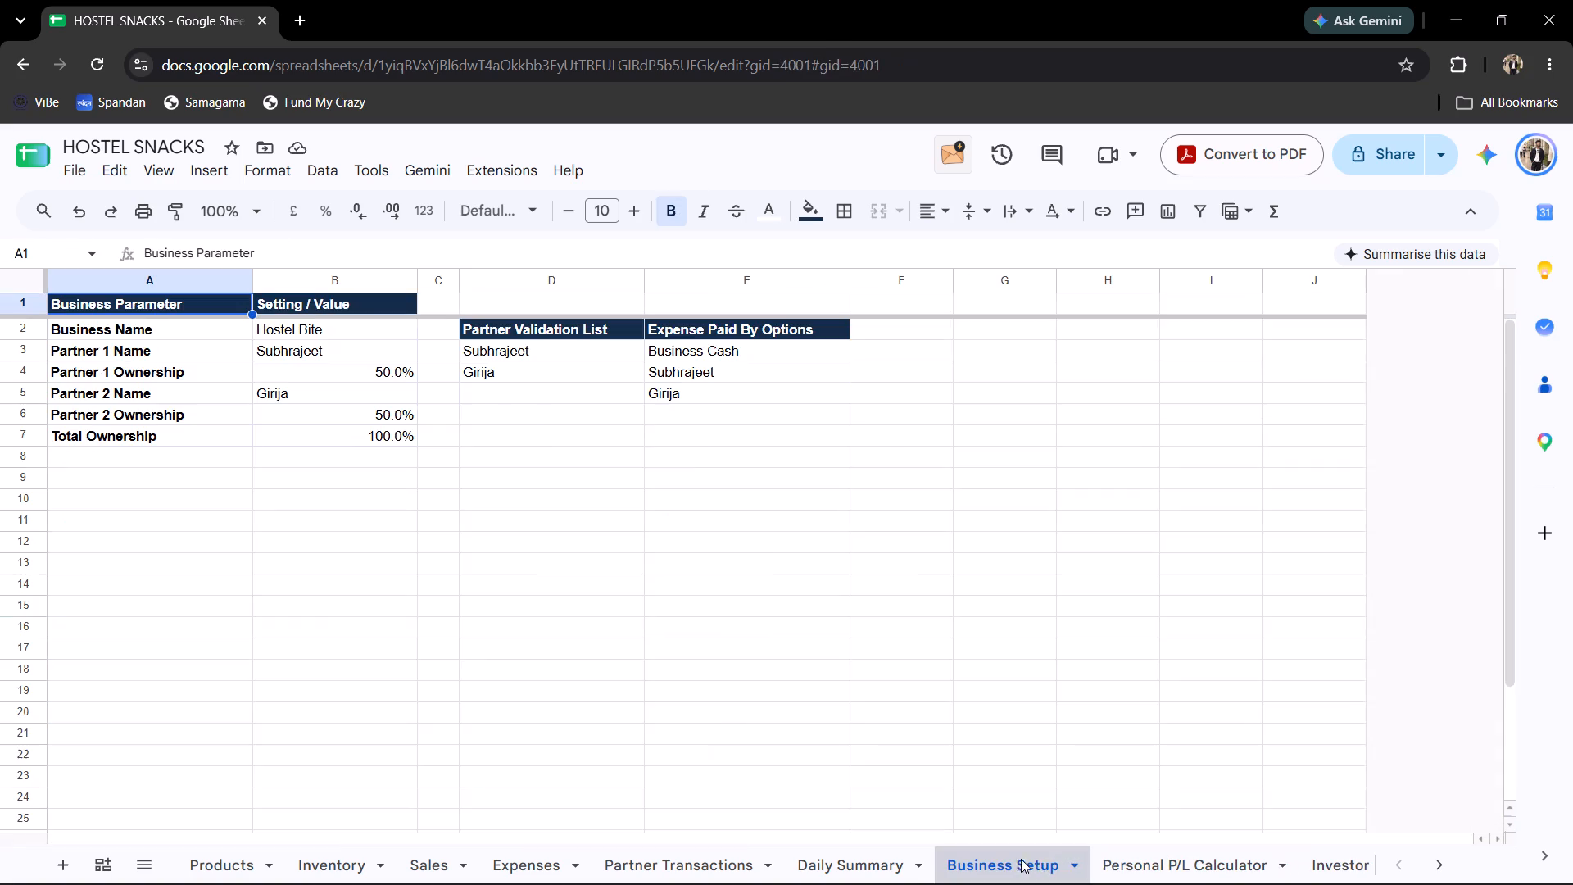
click(1098, 860)
click(1013, 859)
click(1136, 855)
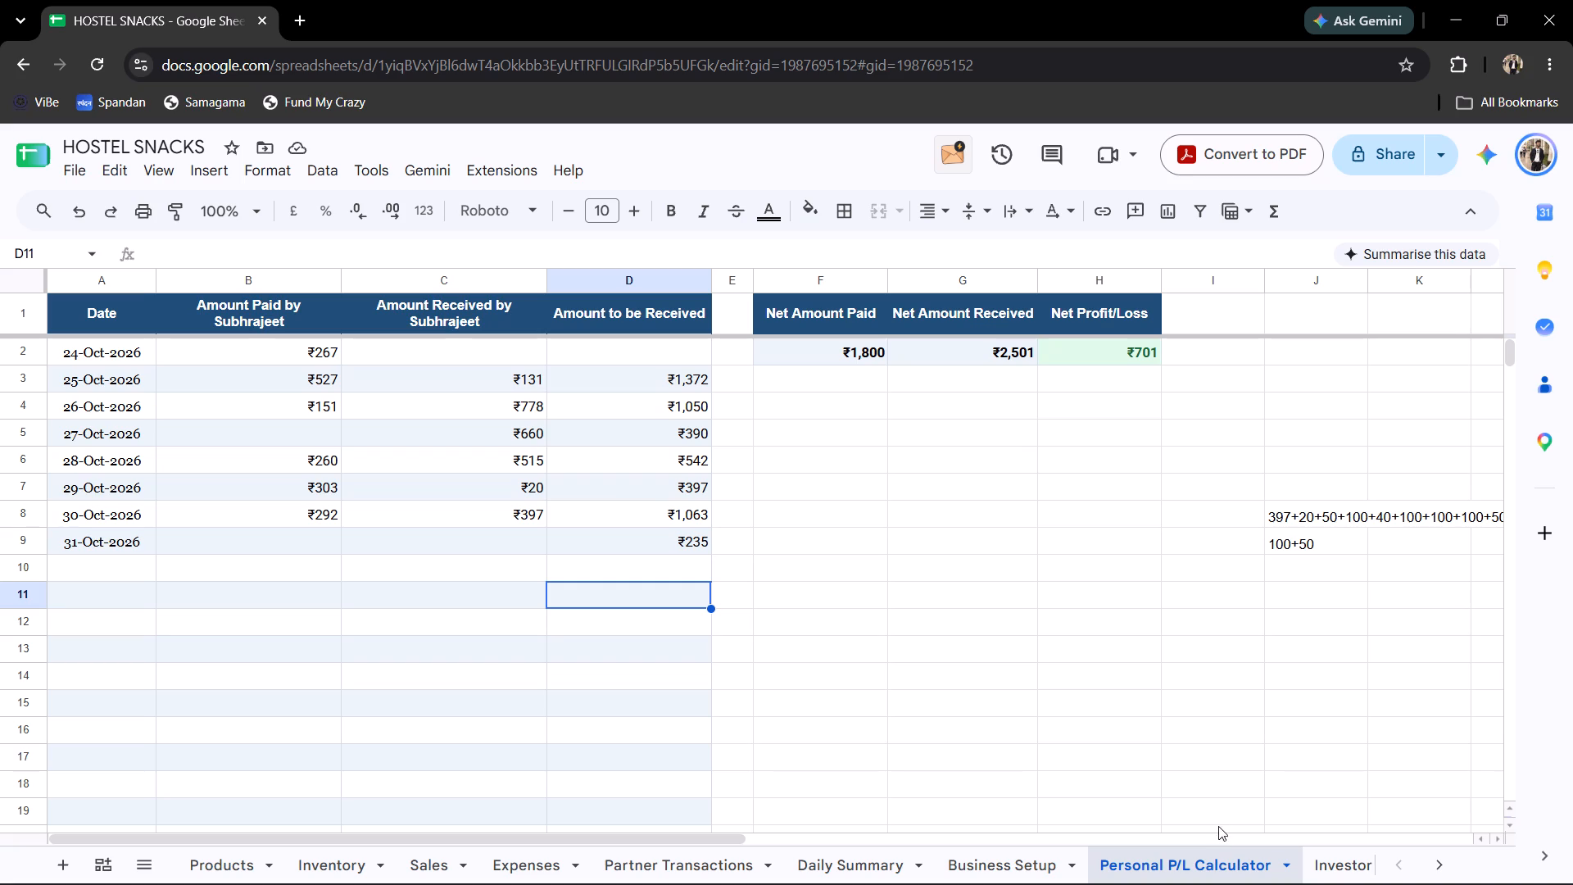
In the Personal P/L Calculator, enter 290 as the amount paid by Subhrajeet for 31-Oct-2026.
click(604, 547)
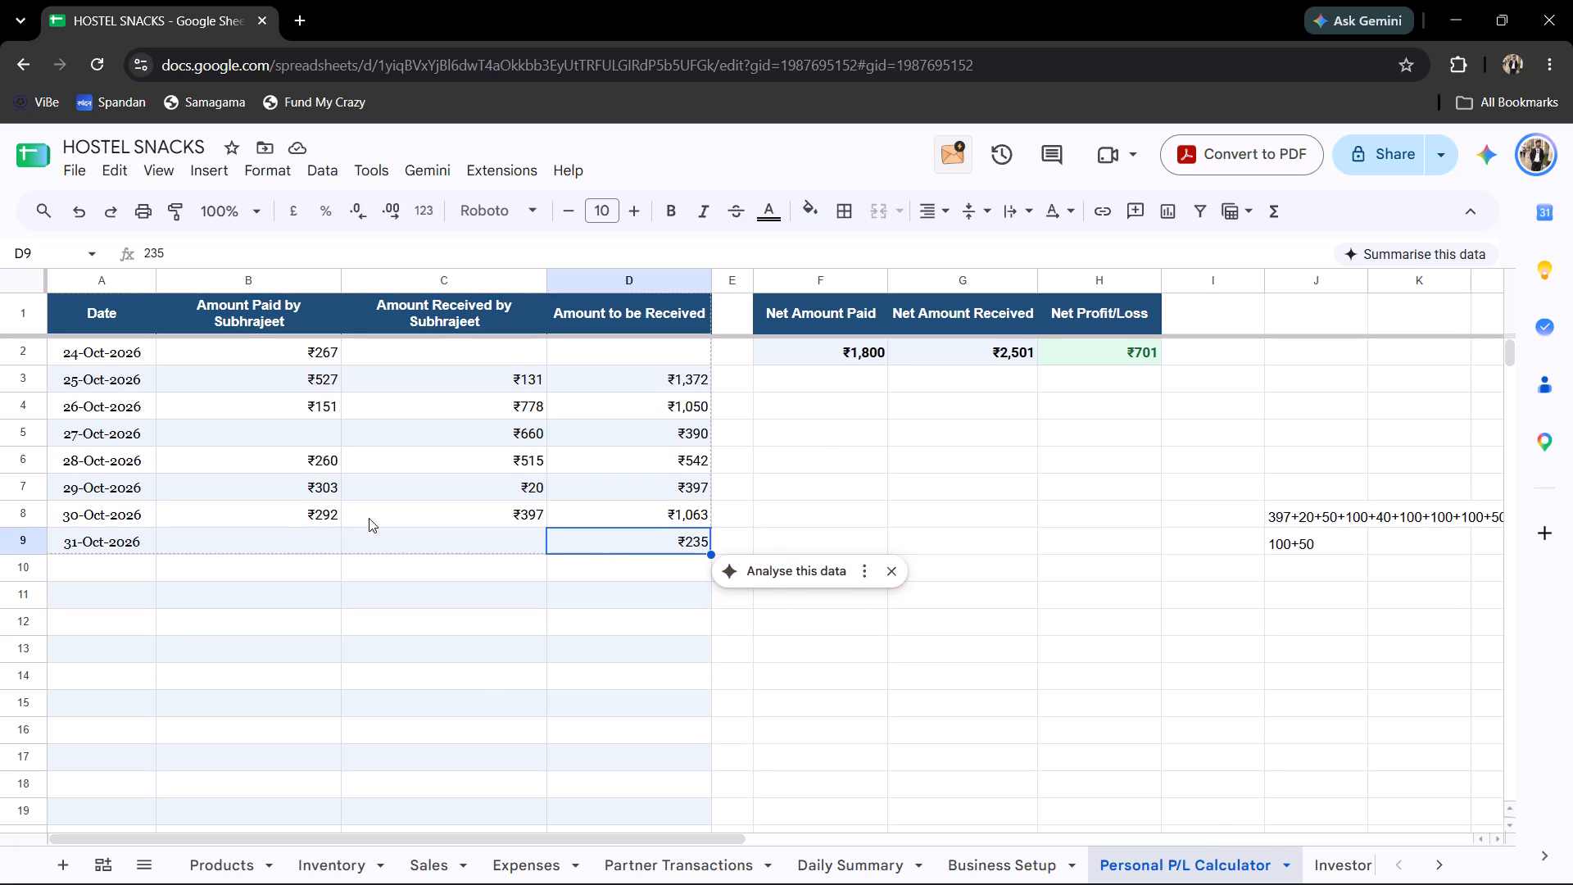
click(302, 542)
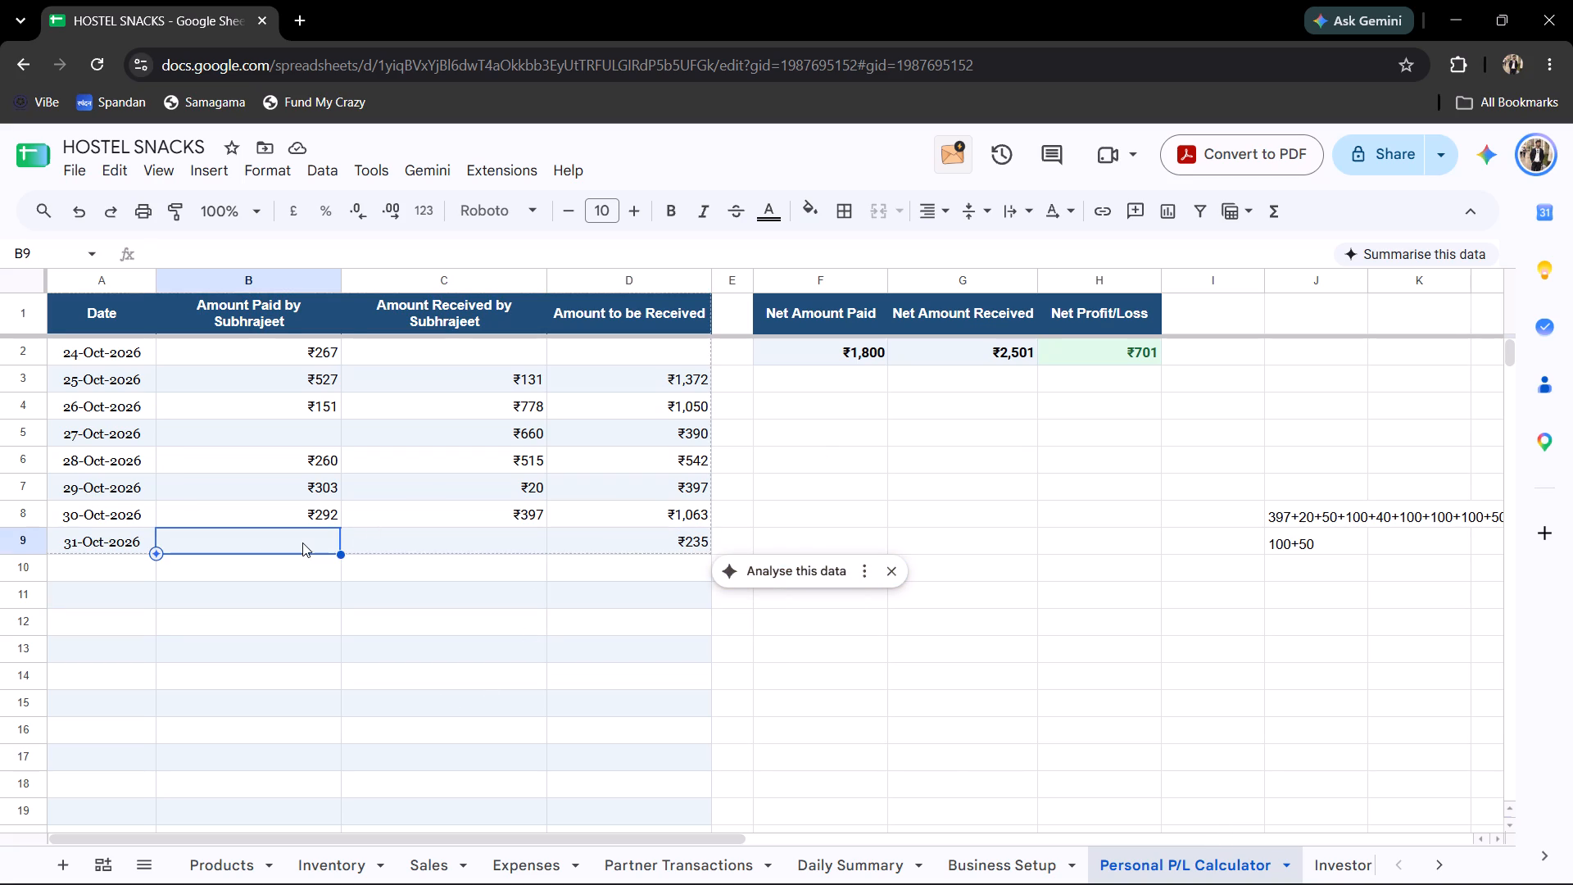
click(460, 539)
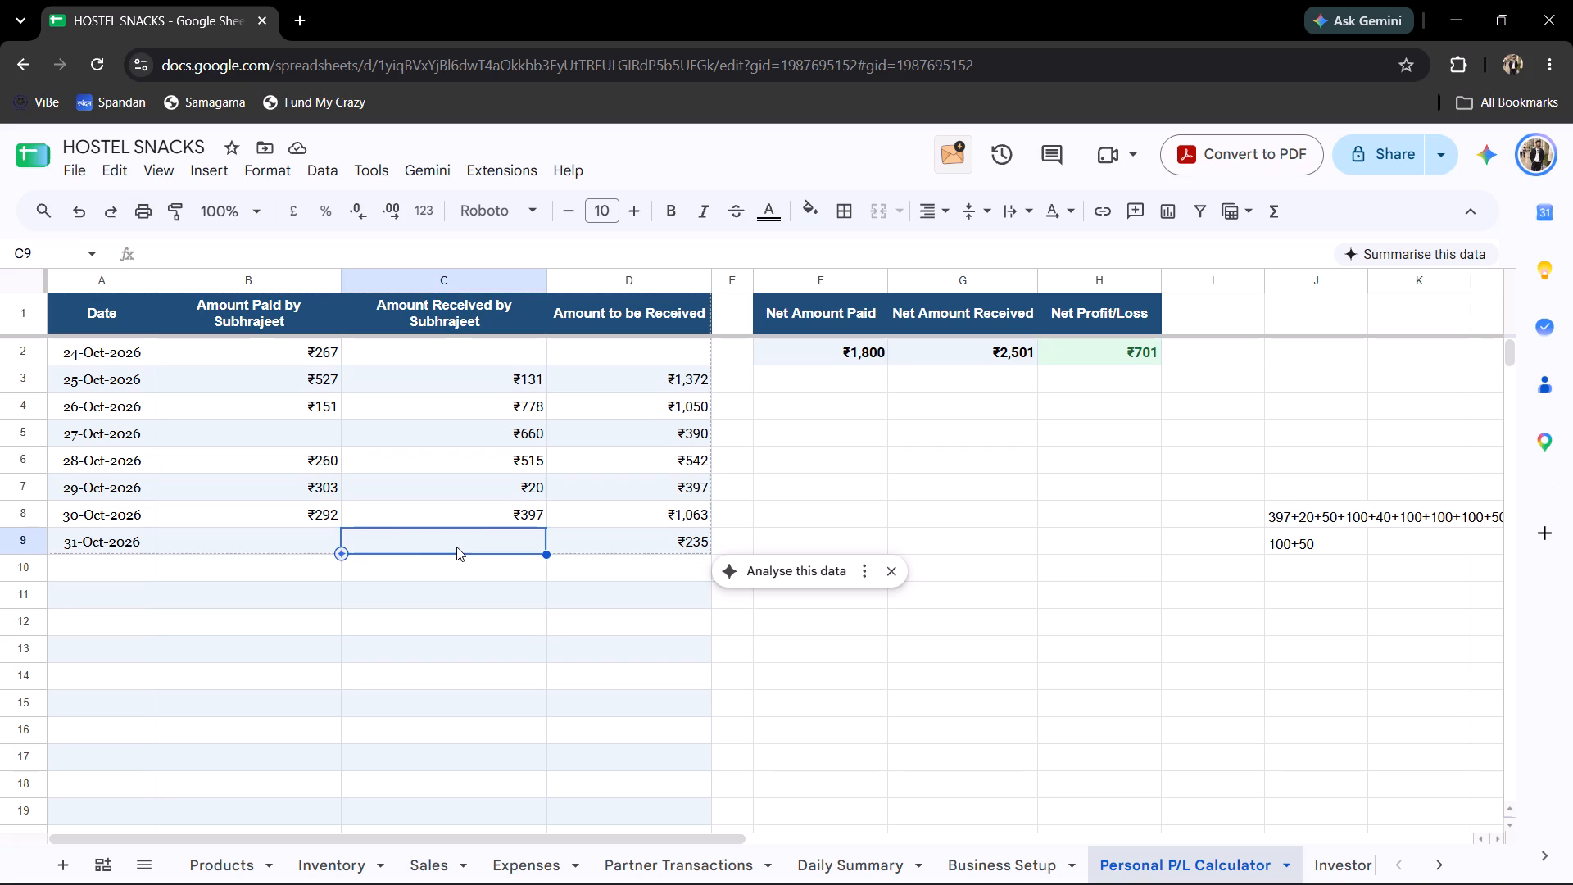
click(292, 540)
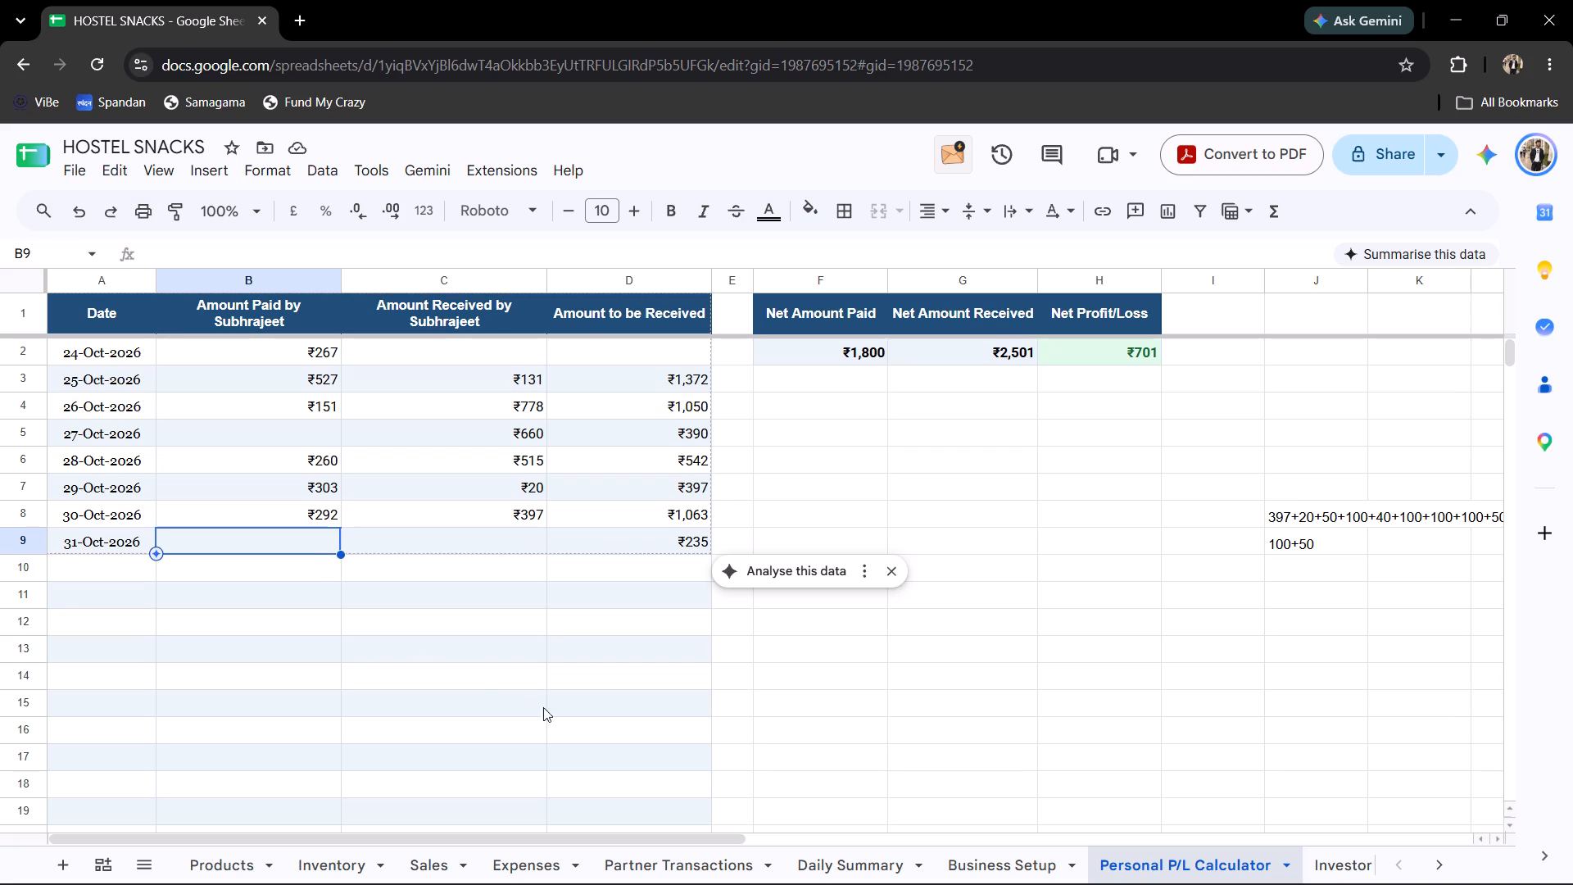
click(232, 869)
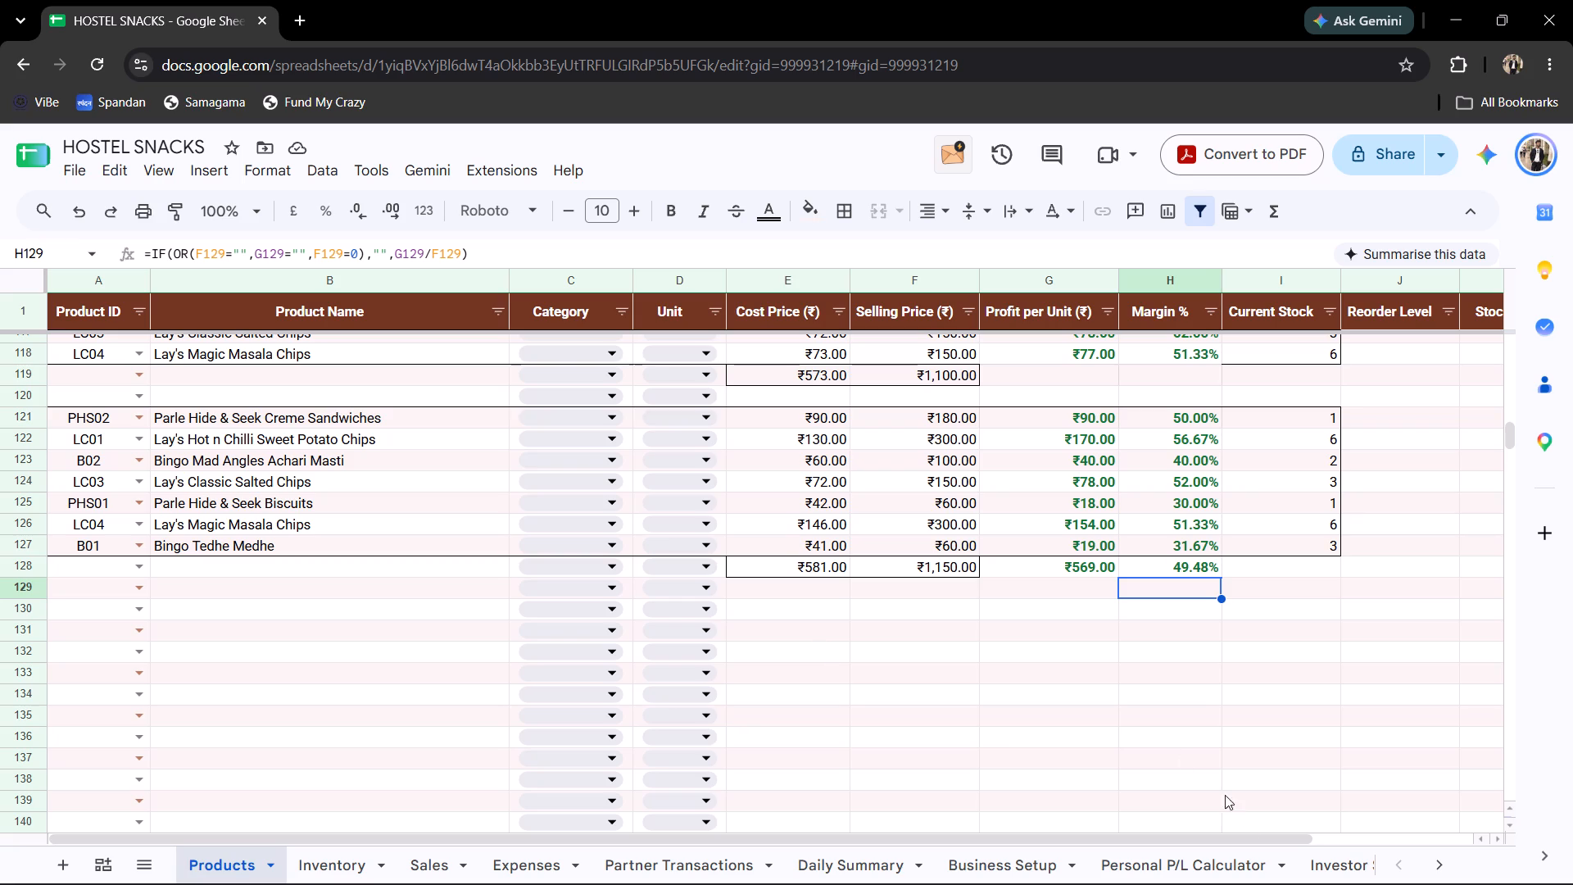
click(1315, 874)
click(1099, 861)
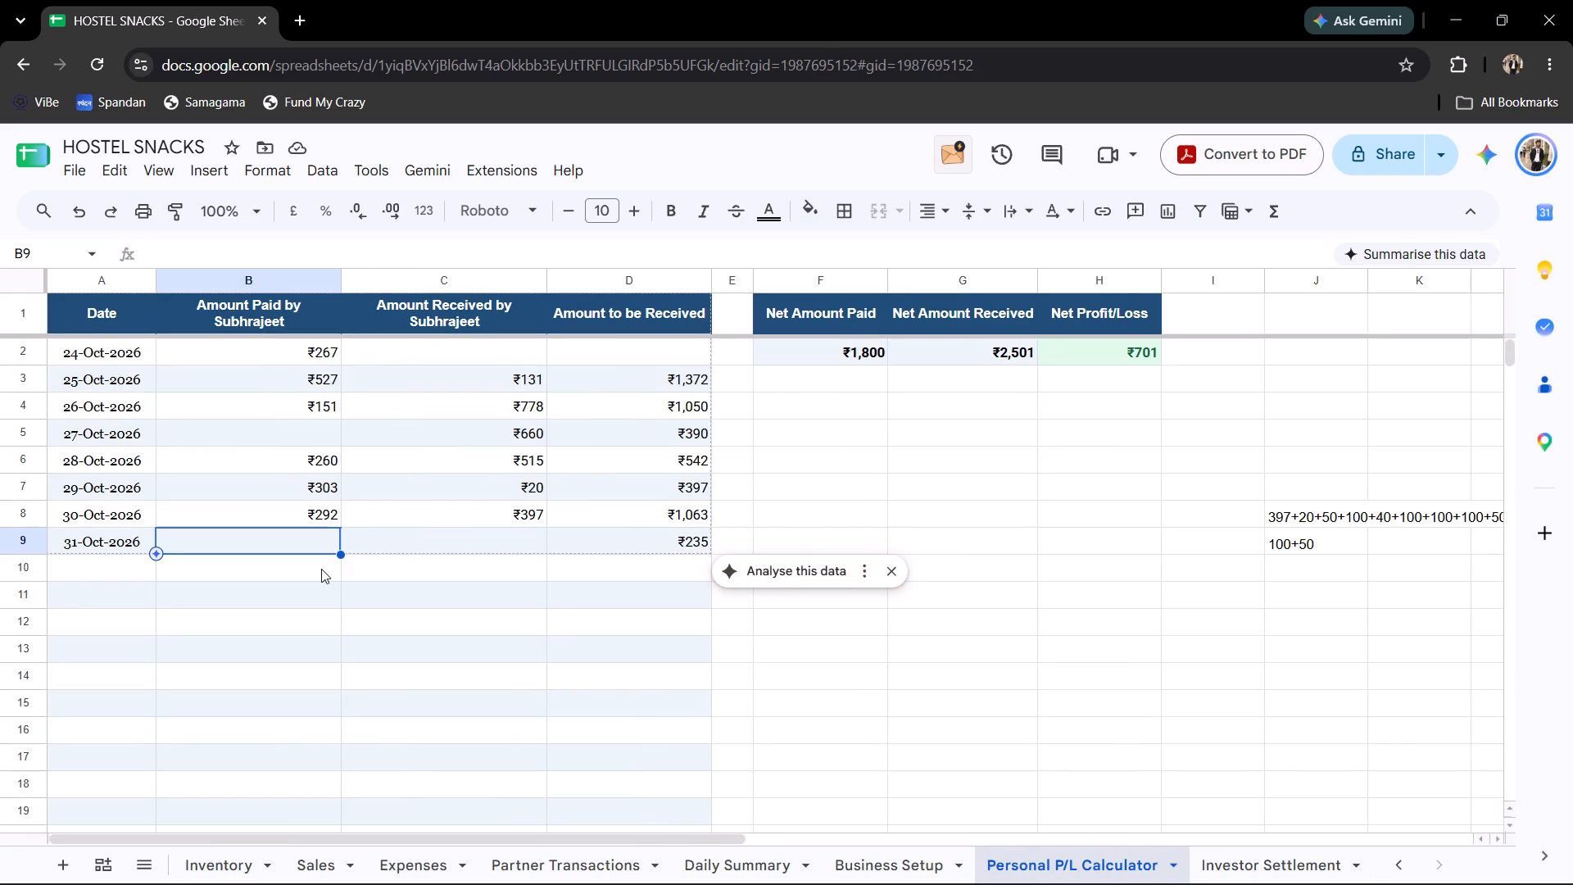
text(290)
key(Return)
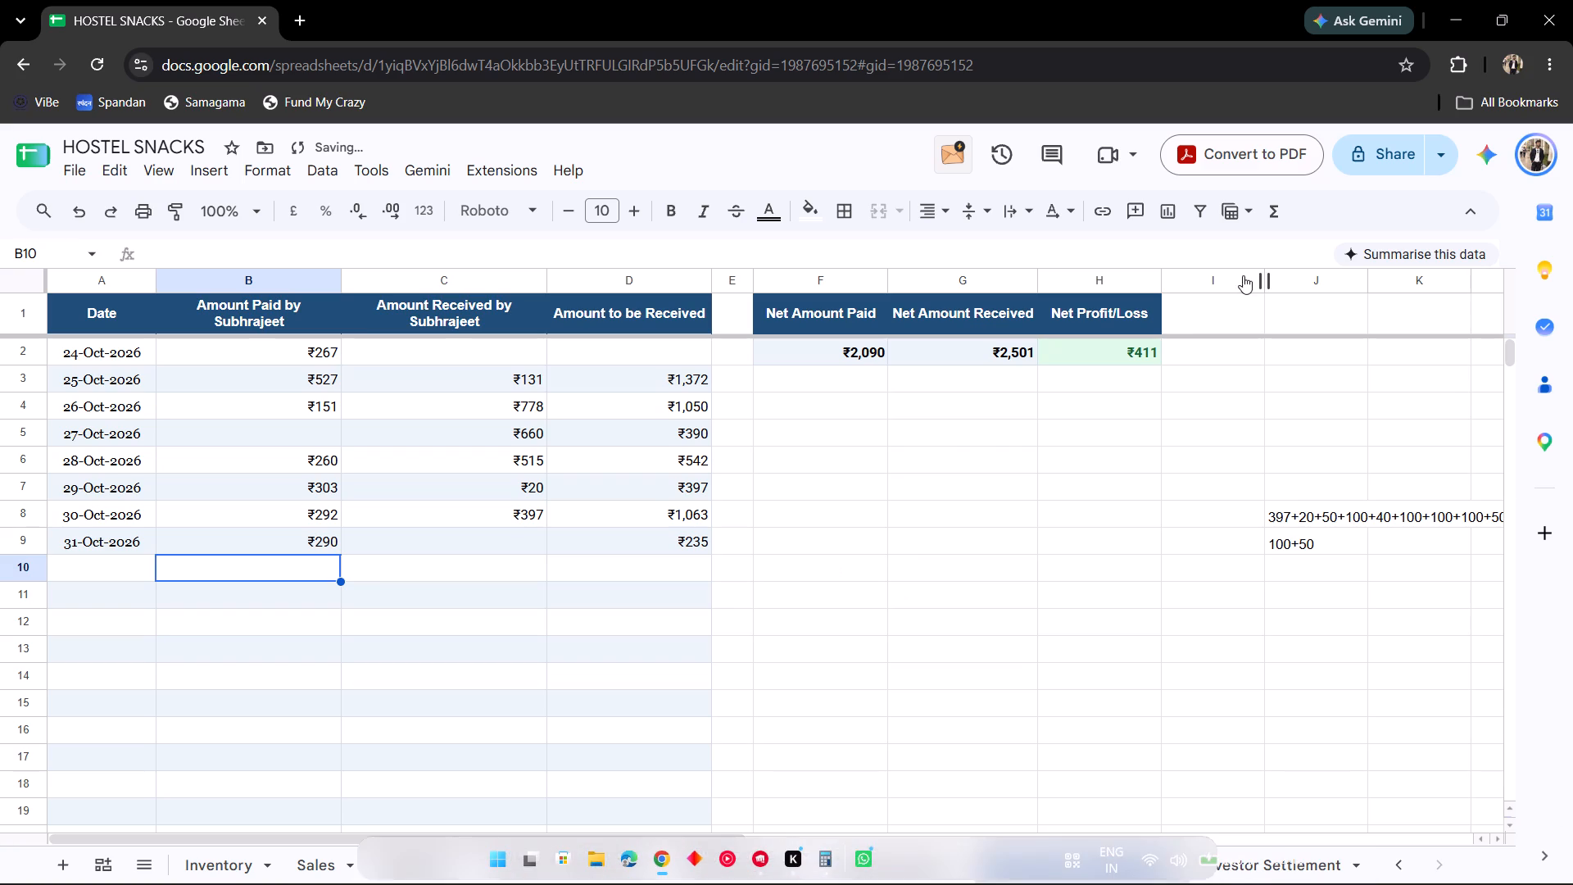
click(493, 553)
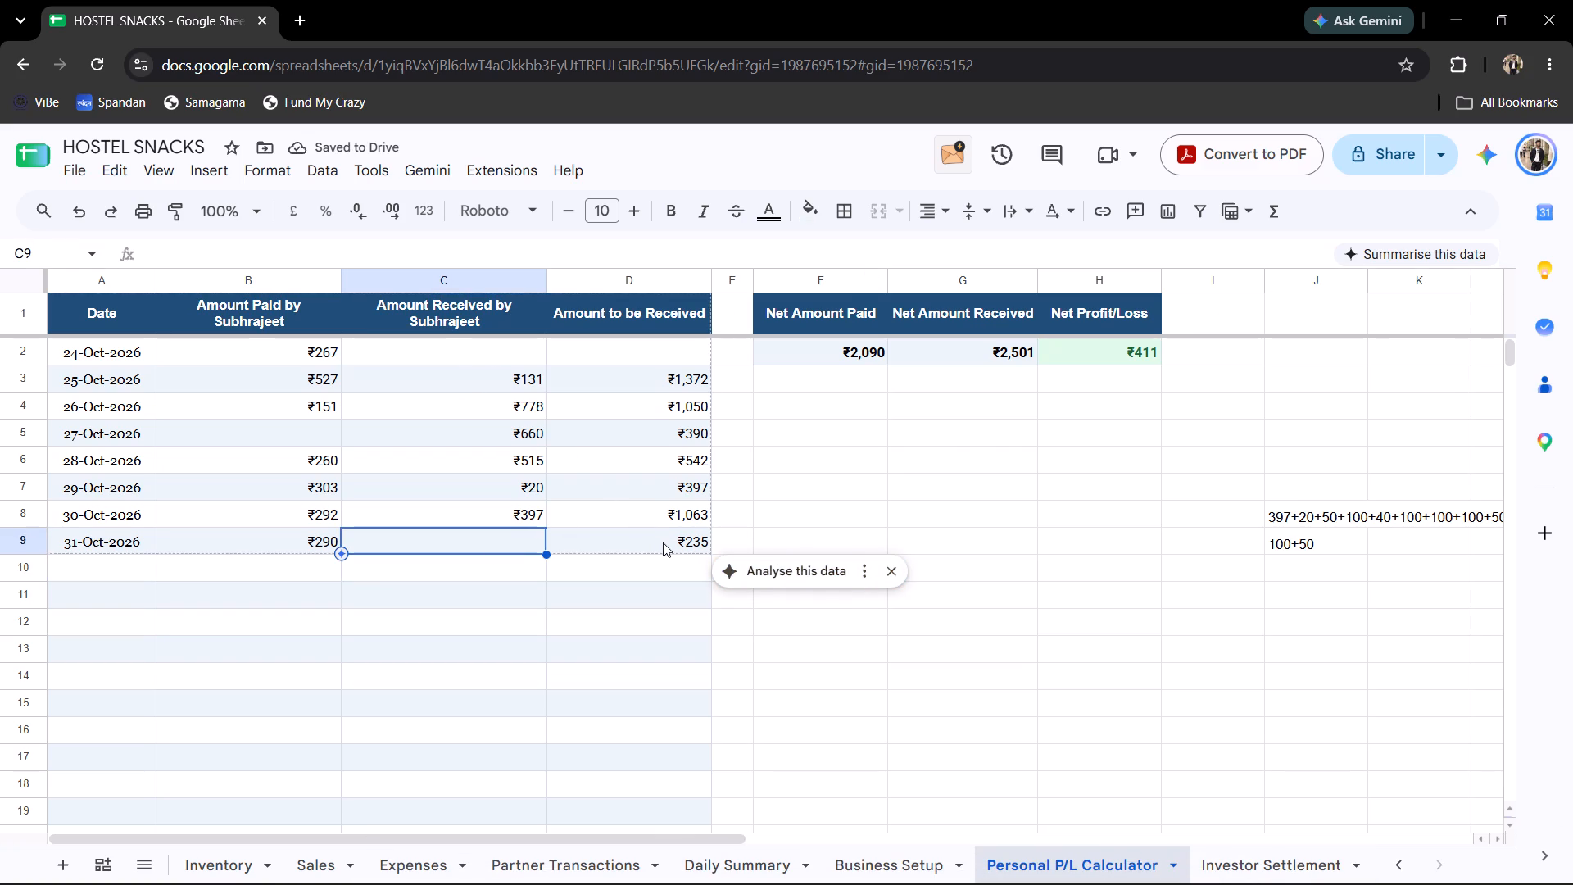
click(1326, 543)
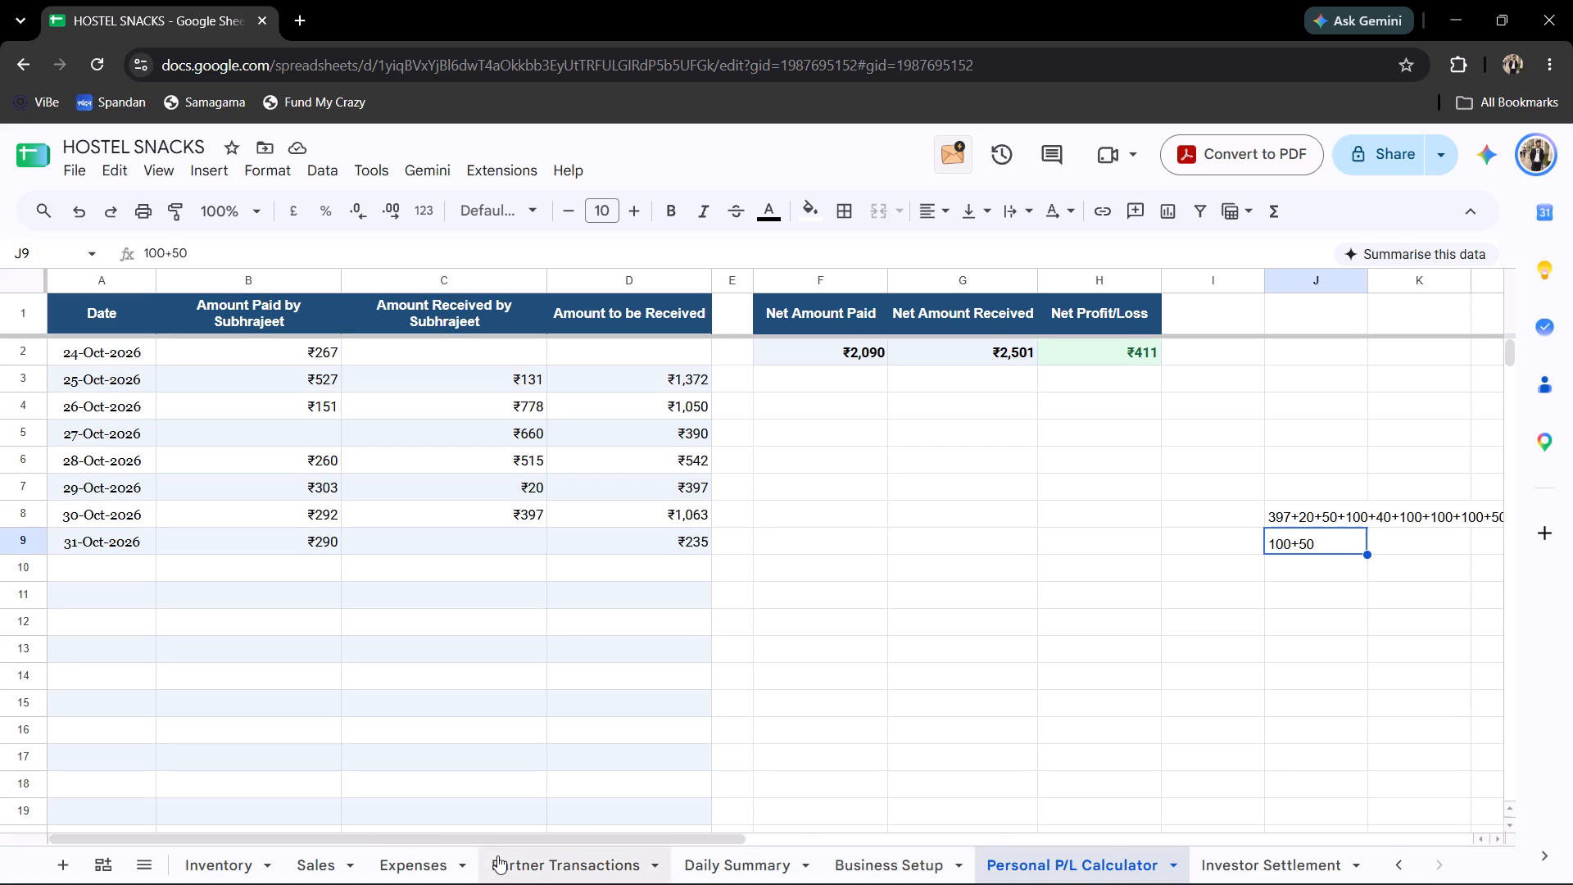
In the Expenses sheet, extend the date and expense ID series one row to 31-Oct-2026 and E013.
click(435, 870)
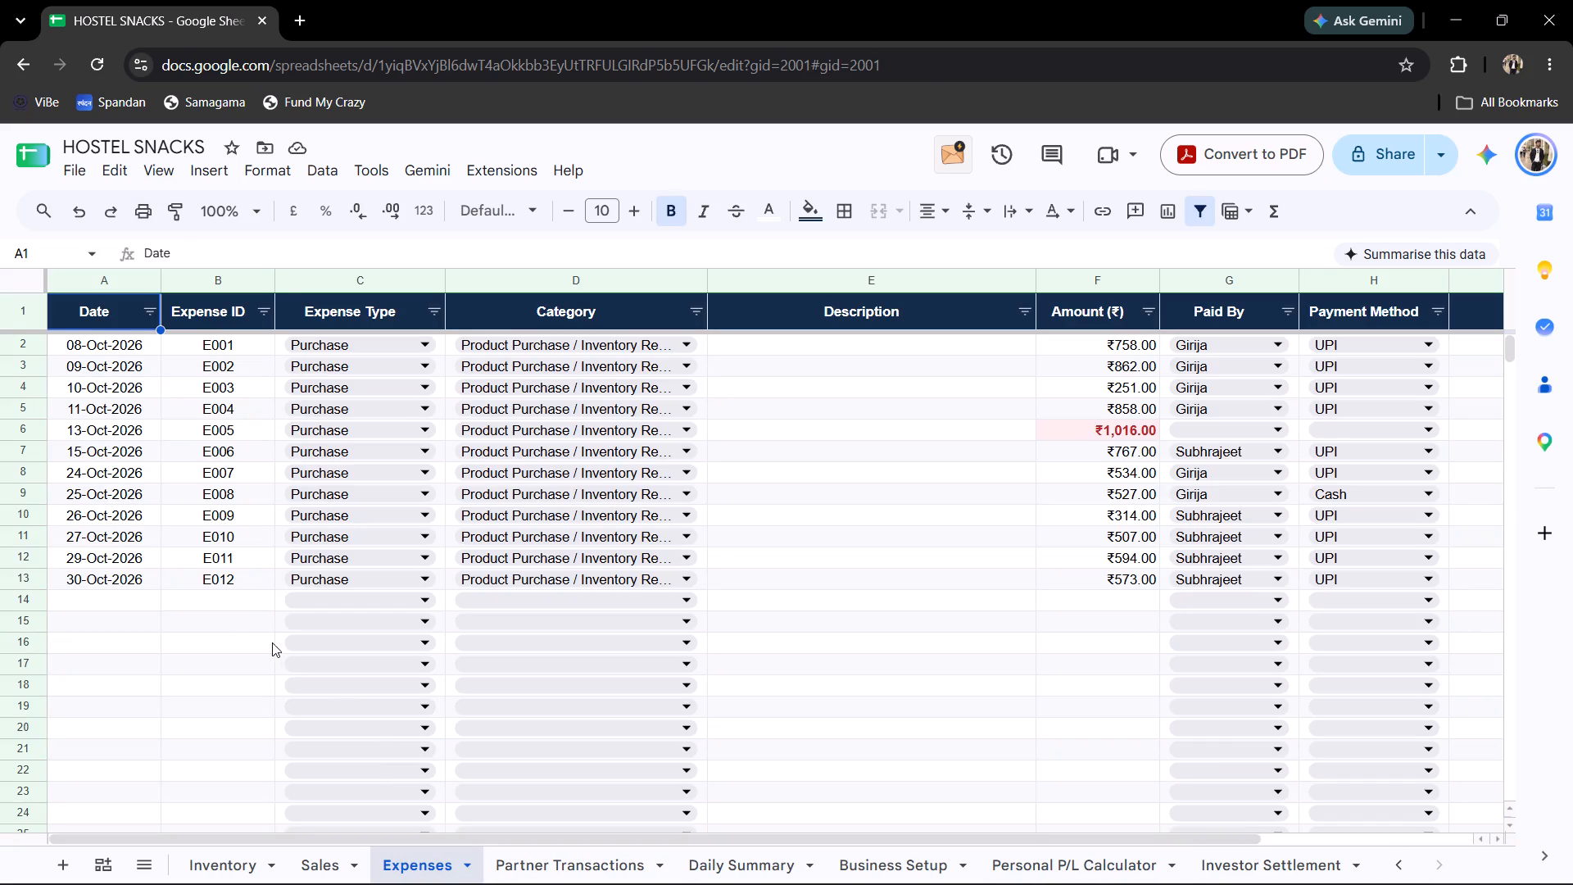
click(119, 612)
click(134, 581)
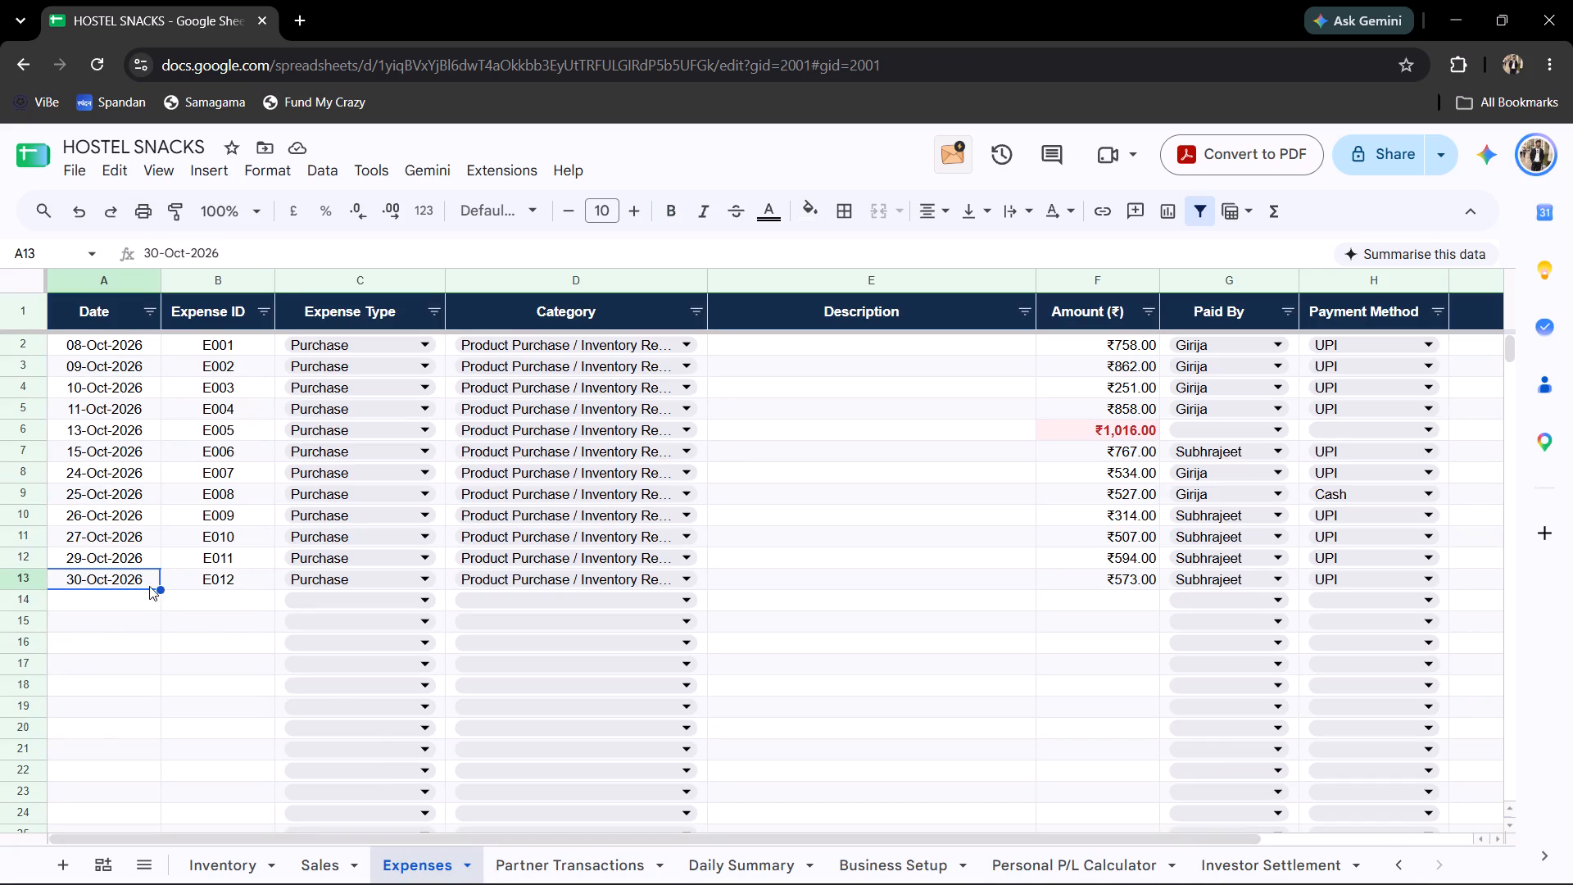
drag(159, 587, 159, 600)
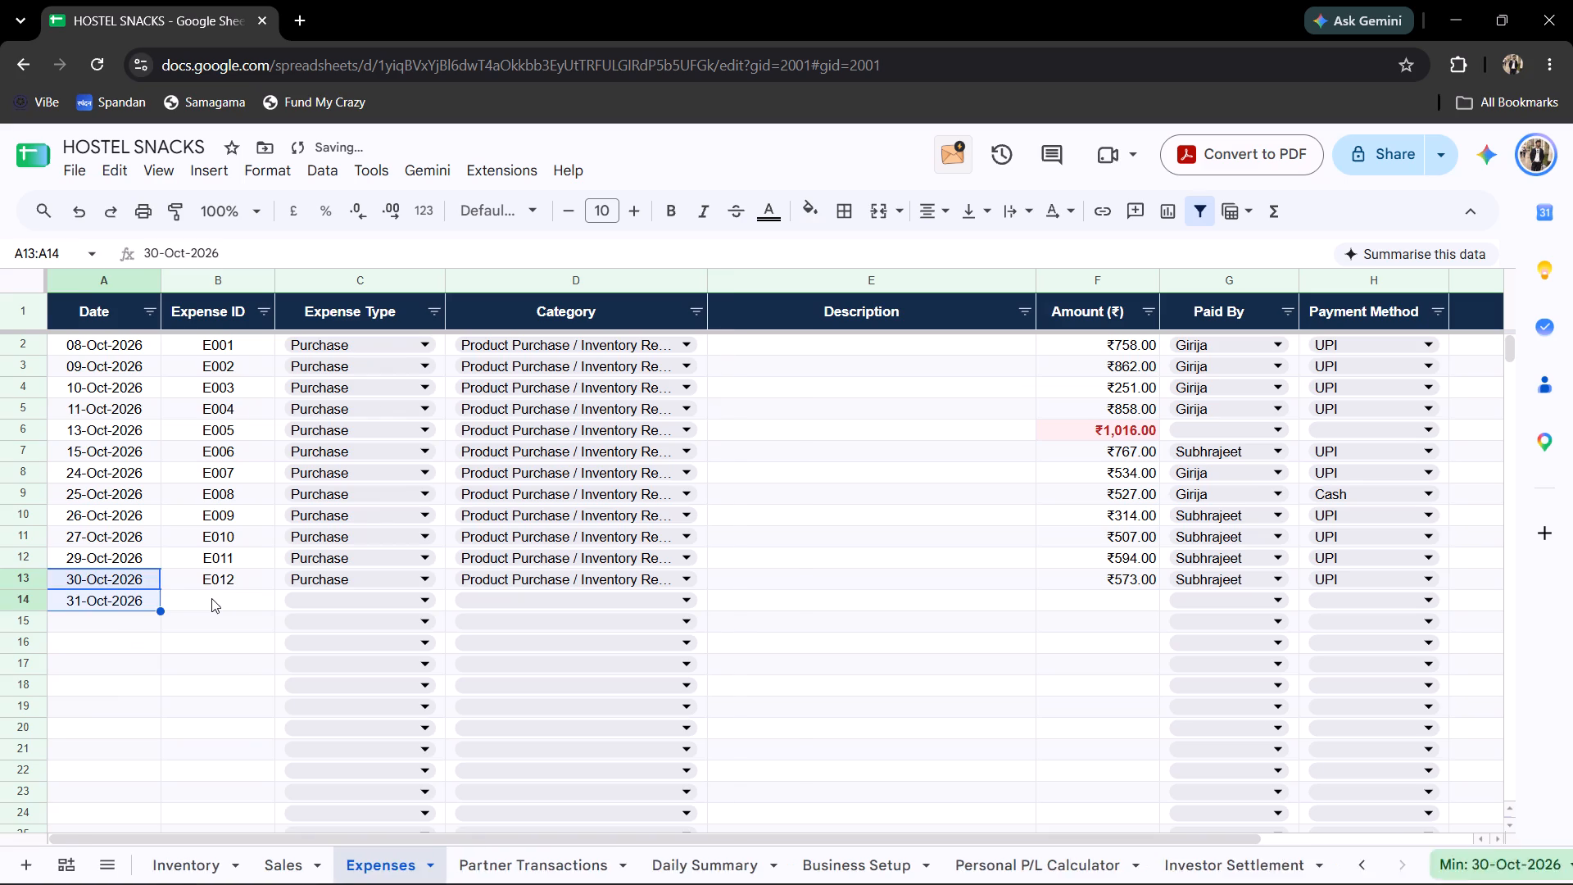
click(211, 598)
click(236, 586)
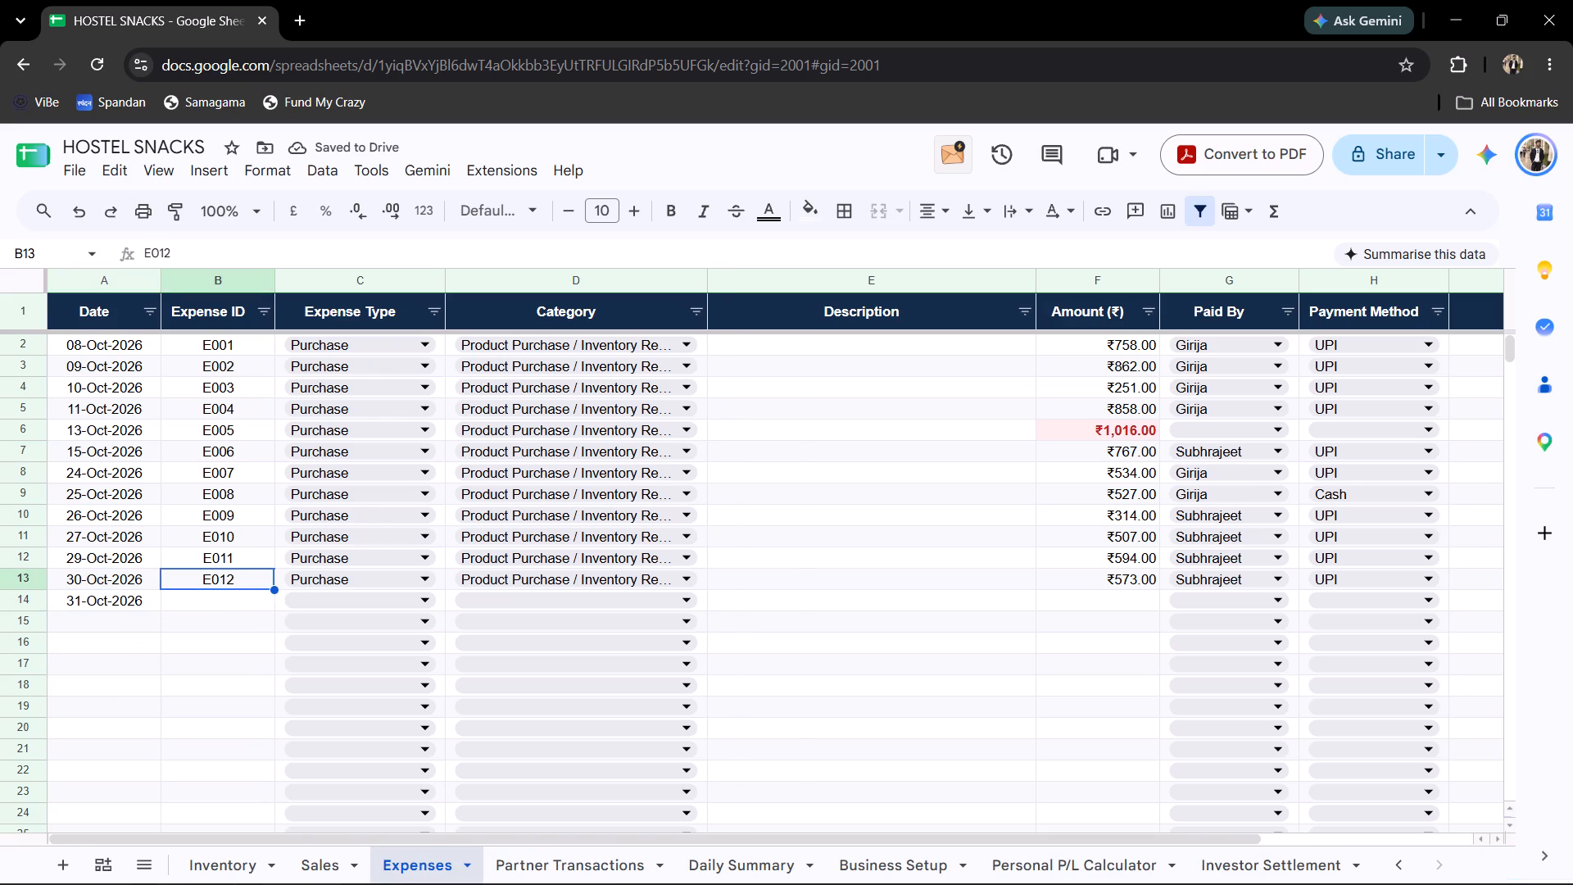
drag(274, 589, 273, 613)
Set expense E013's type to Purchase and its category to Product Purchase / Inventory Restock.
click(310, 598)
click(347, 660)
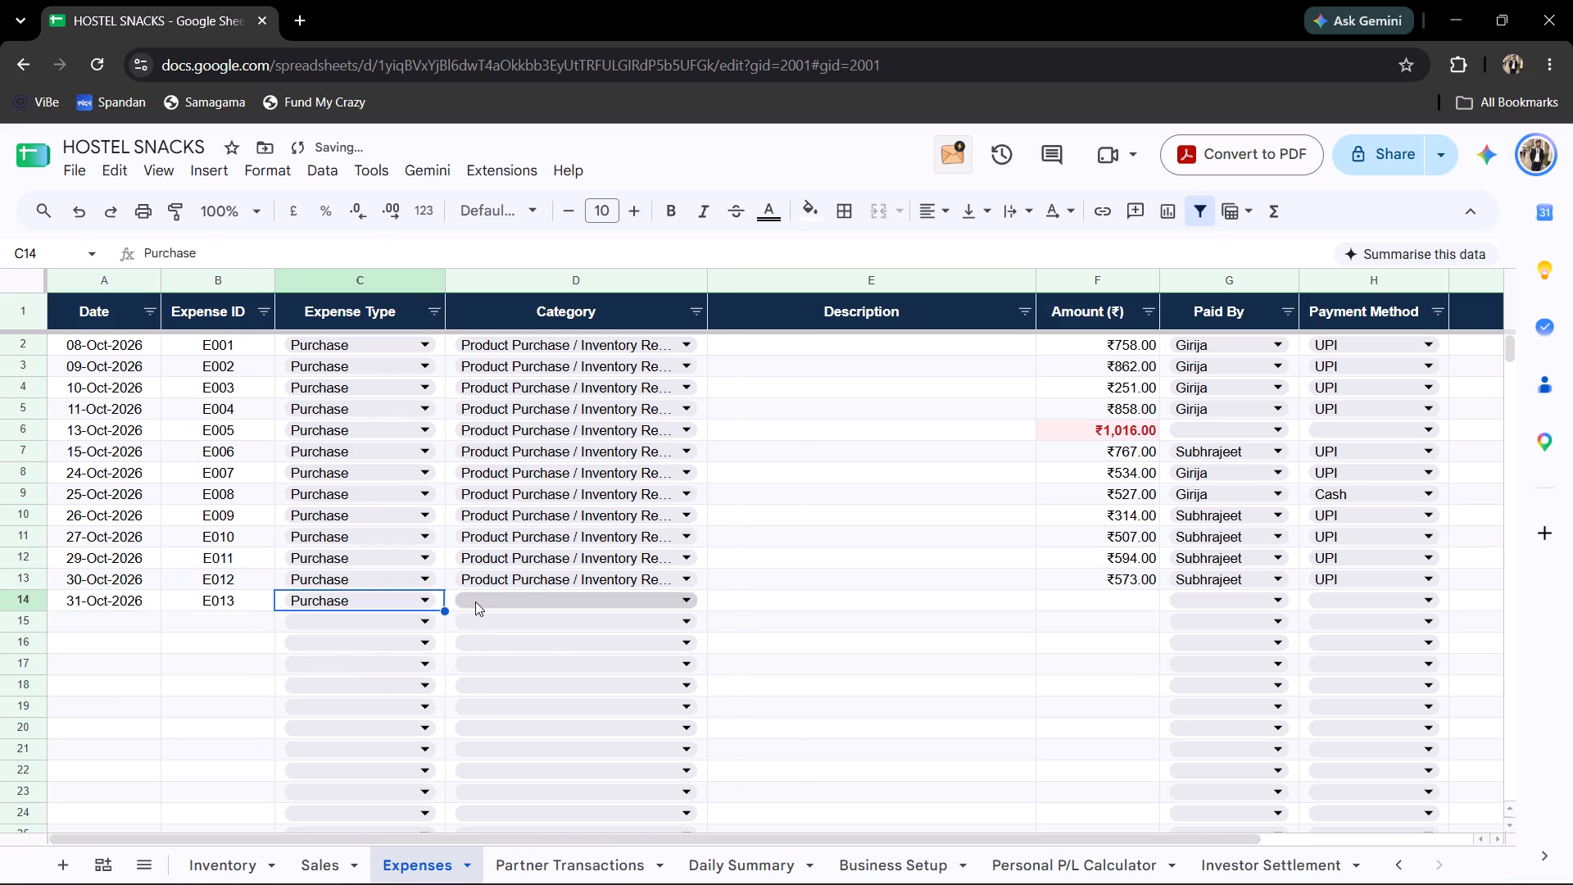
click(486, 597)
scroll(558, 683, down, 3)
scroll(559, 728, up, 4)
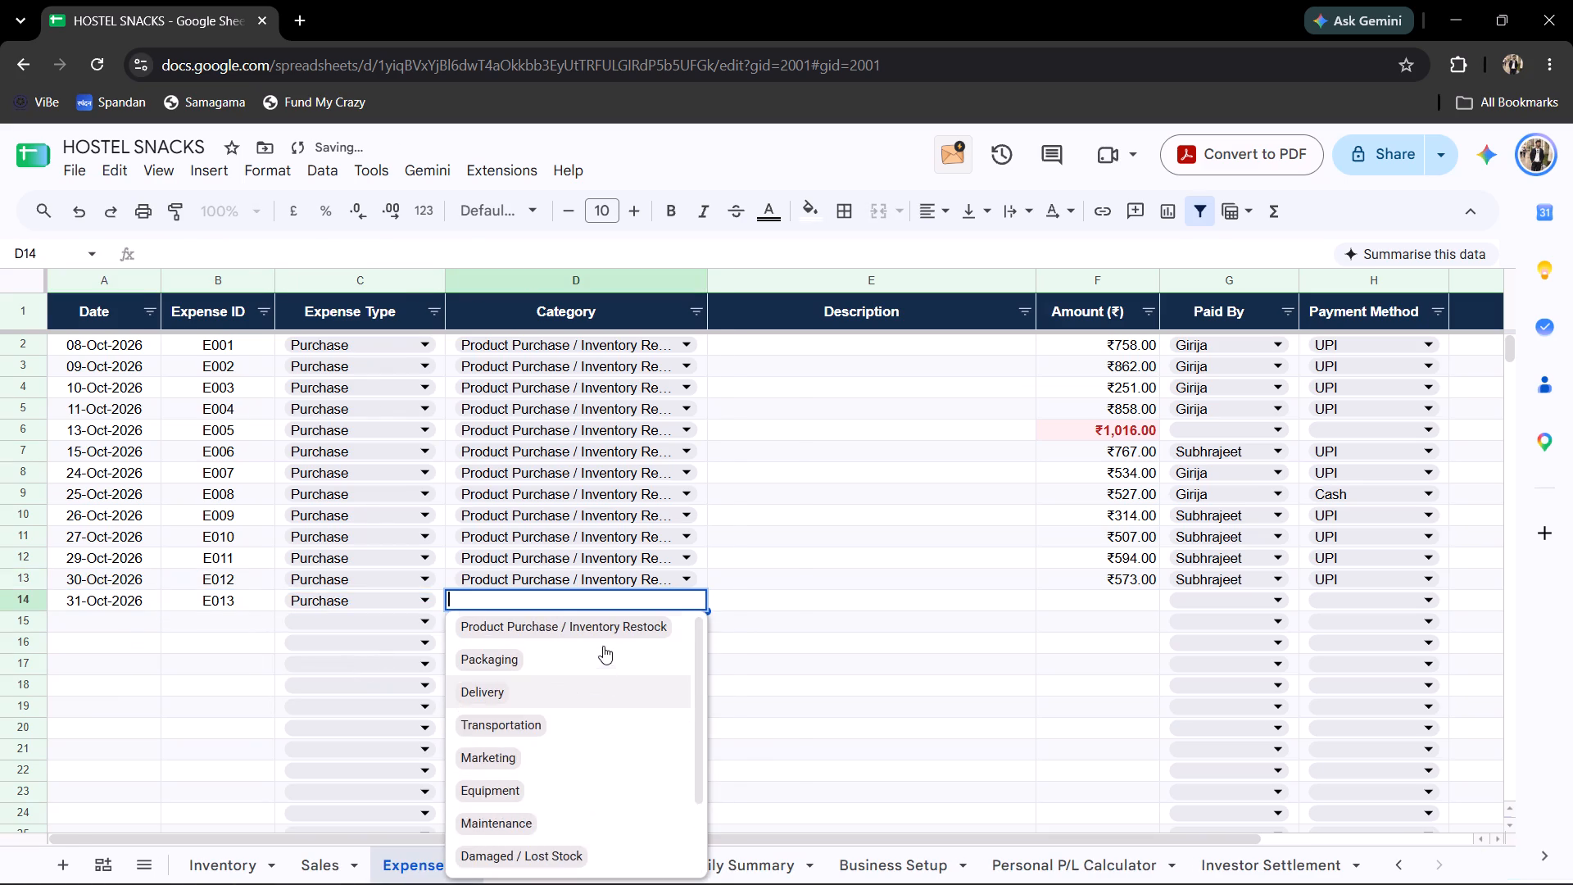
click(603, 633)
Check the newest batch's cost total in the Products sheet and enter 581 as the amount for expense E013.
click(1119, 608)
scroll(1099, 607, up, 1)
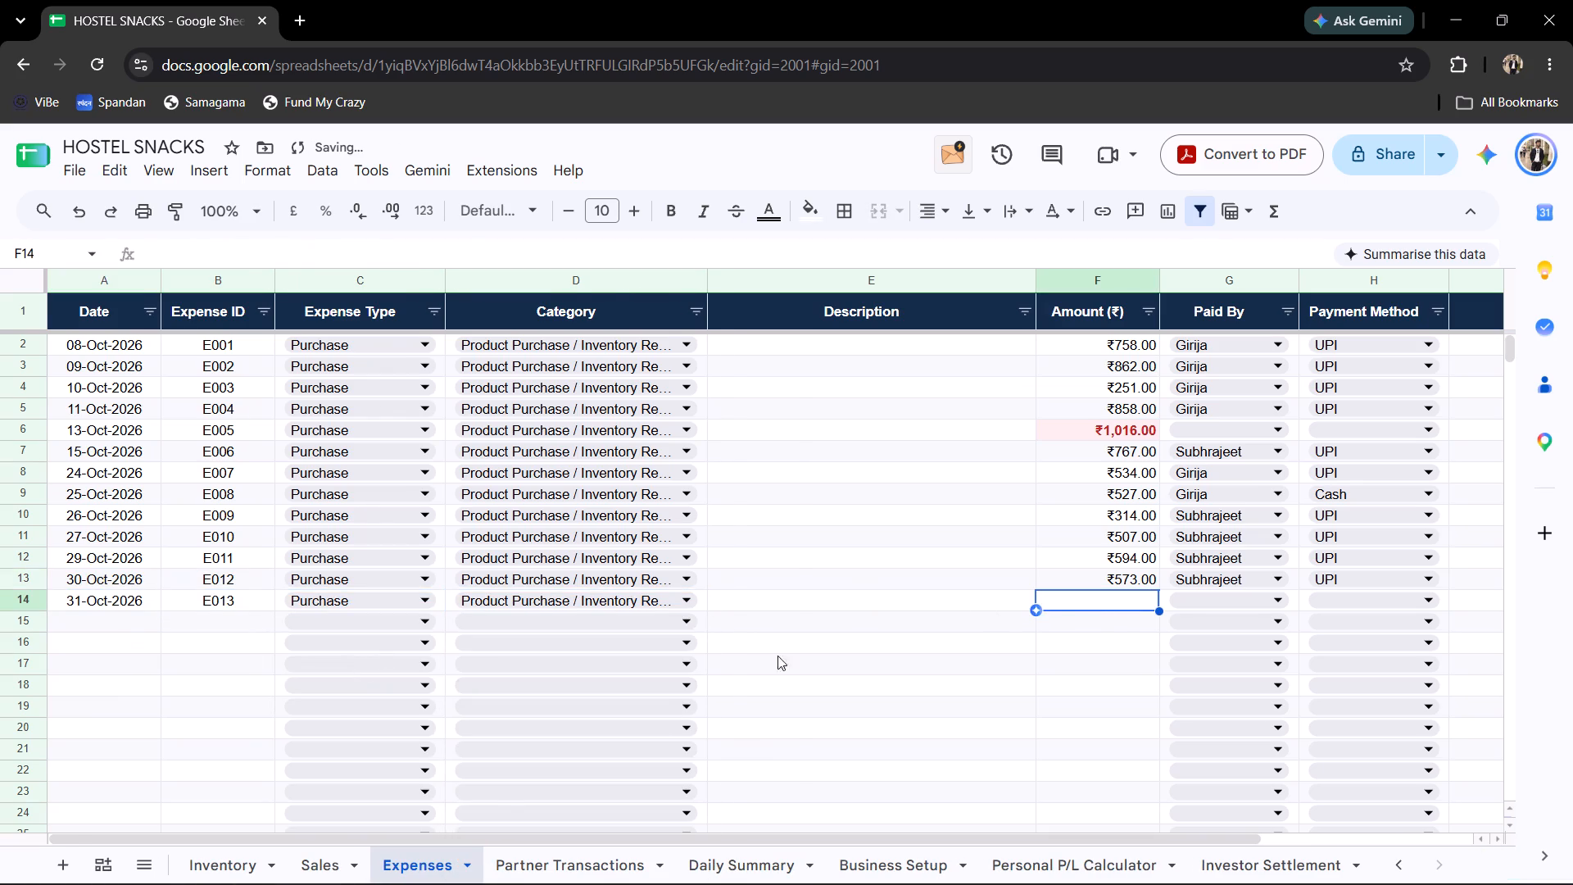
click(234, 854)
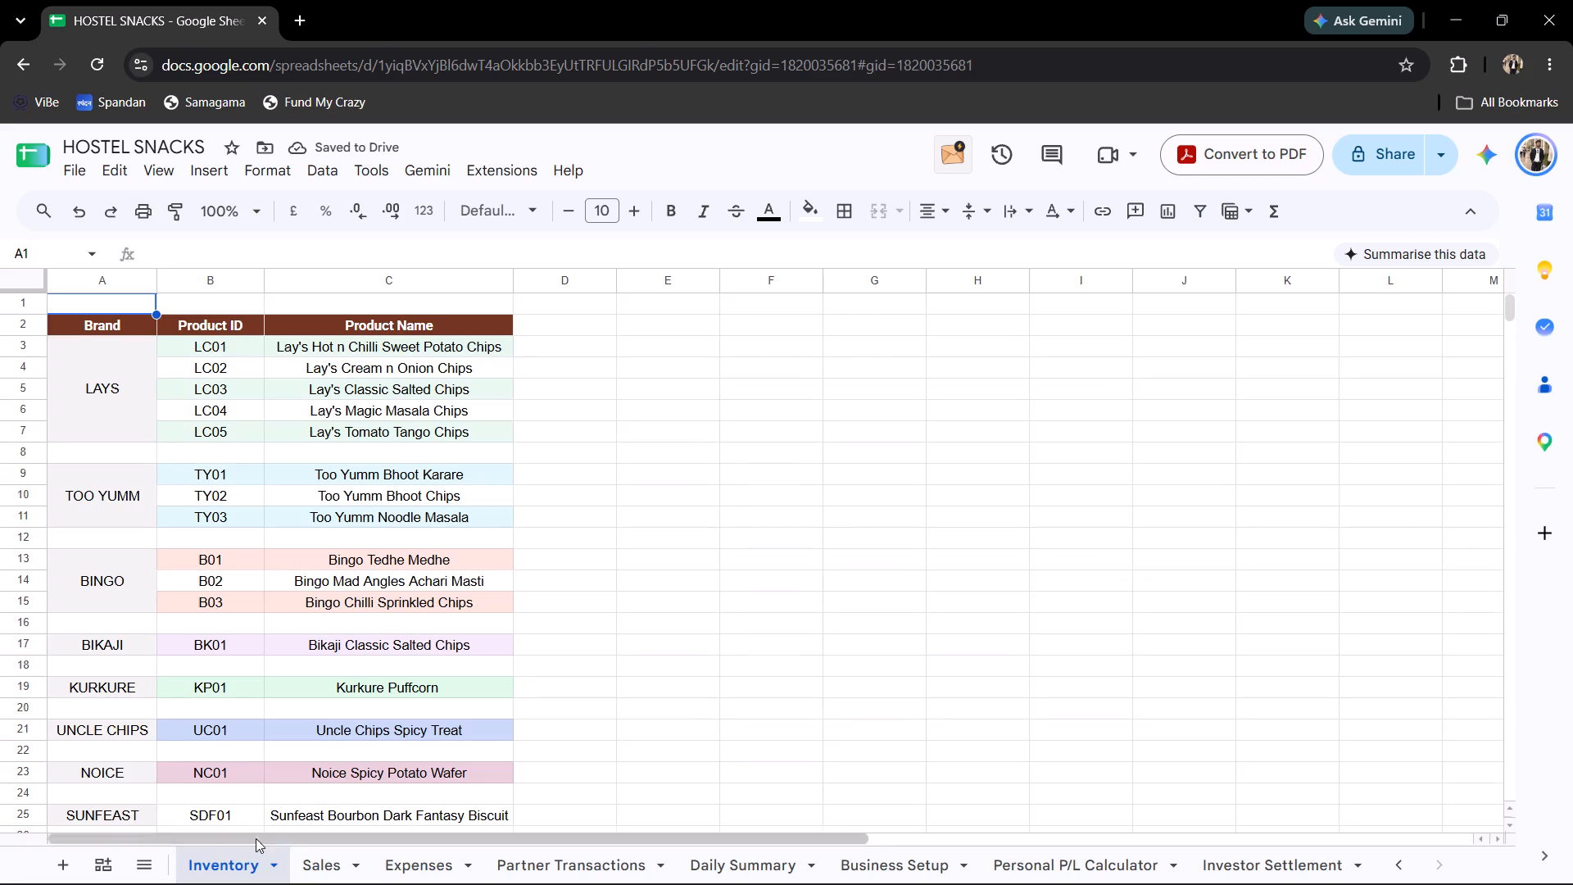
scroll(214, 871, up, 4)
click(208, 865)
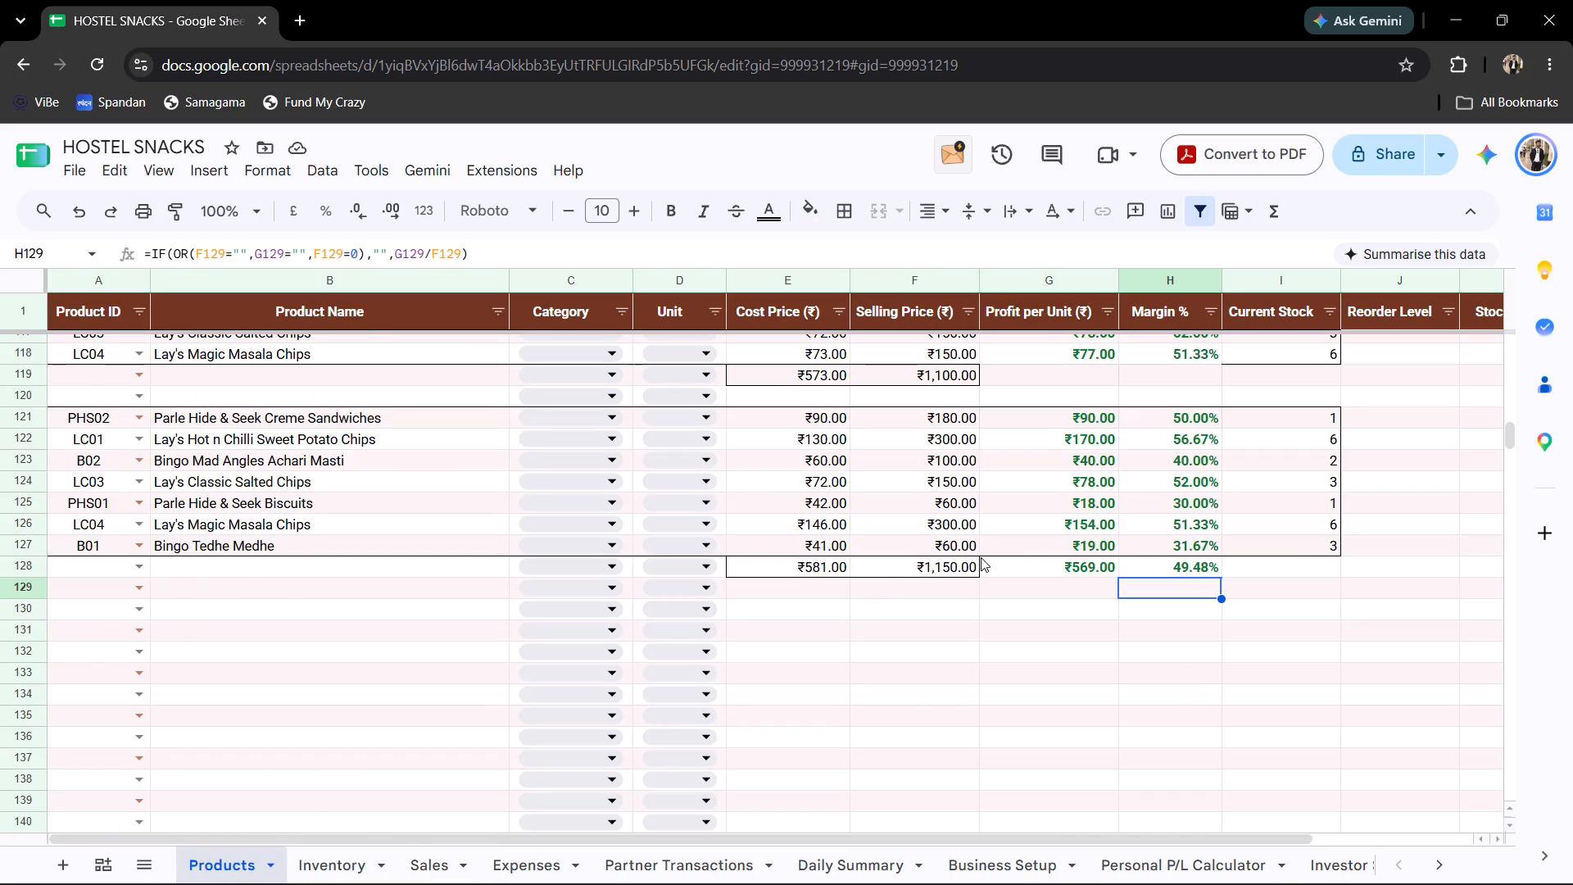
scroll(1000, 550, up, 1)
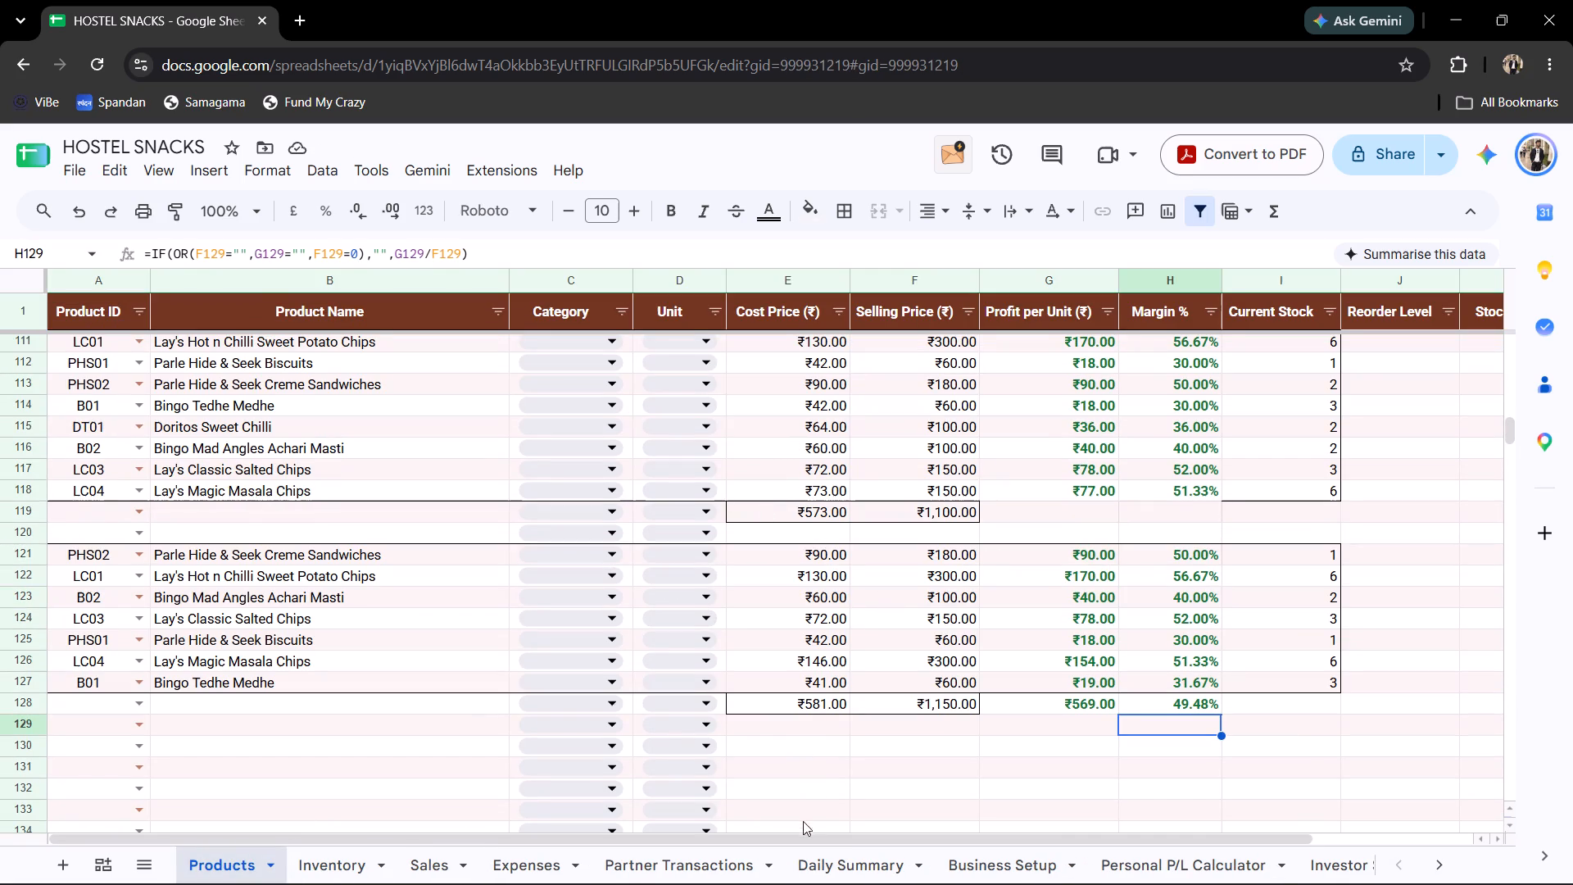
click(533, 856)
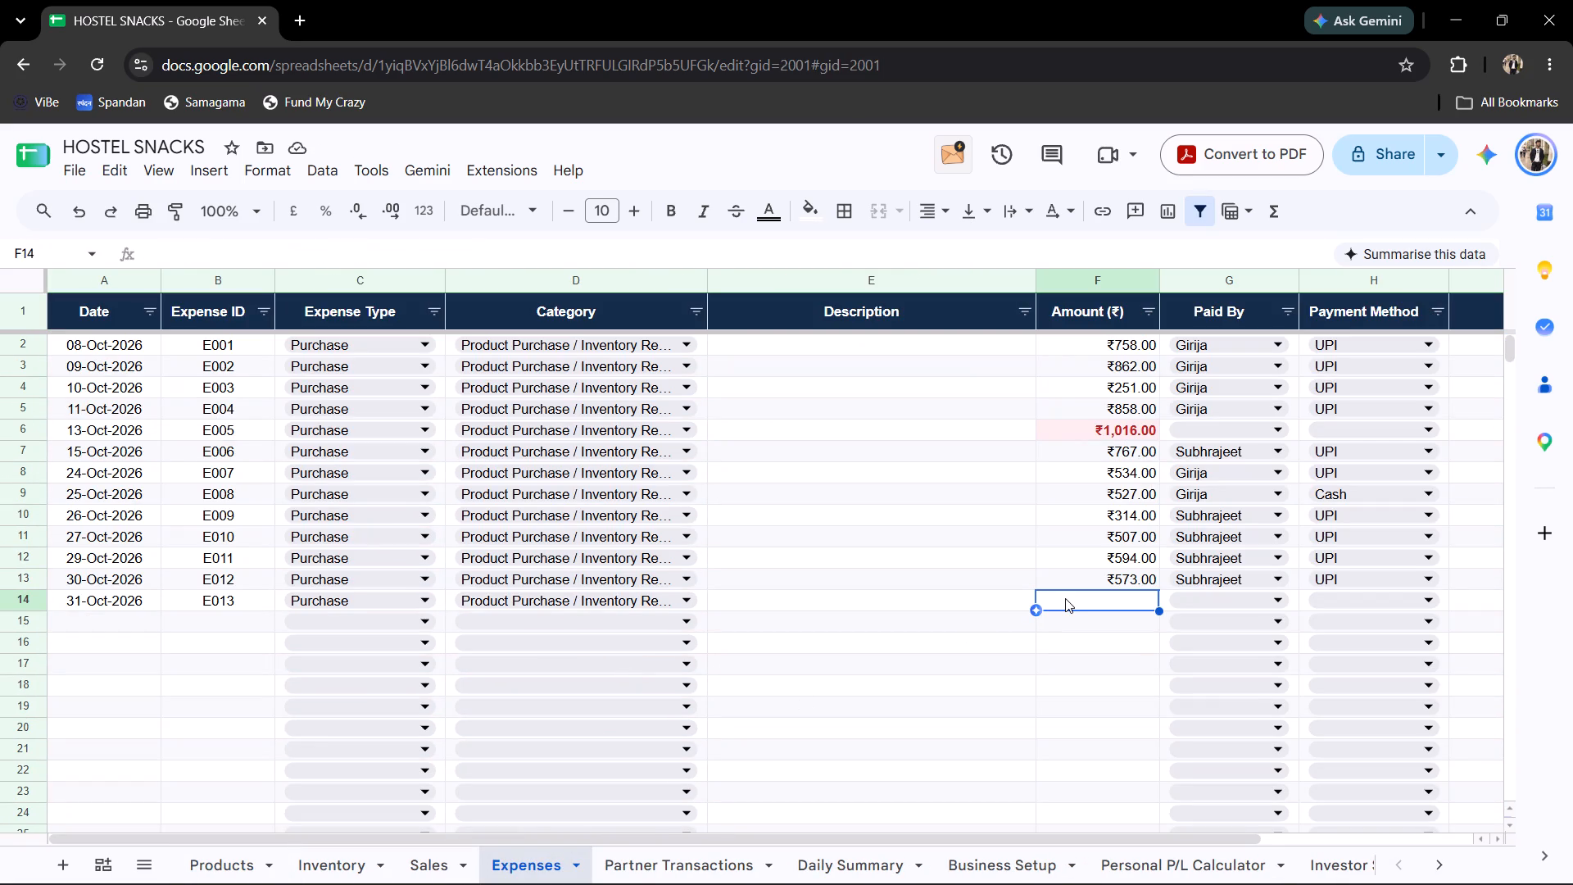
text(584)
key(BackSpace)
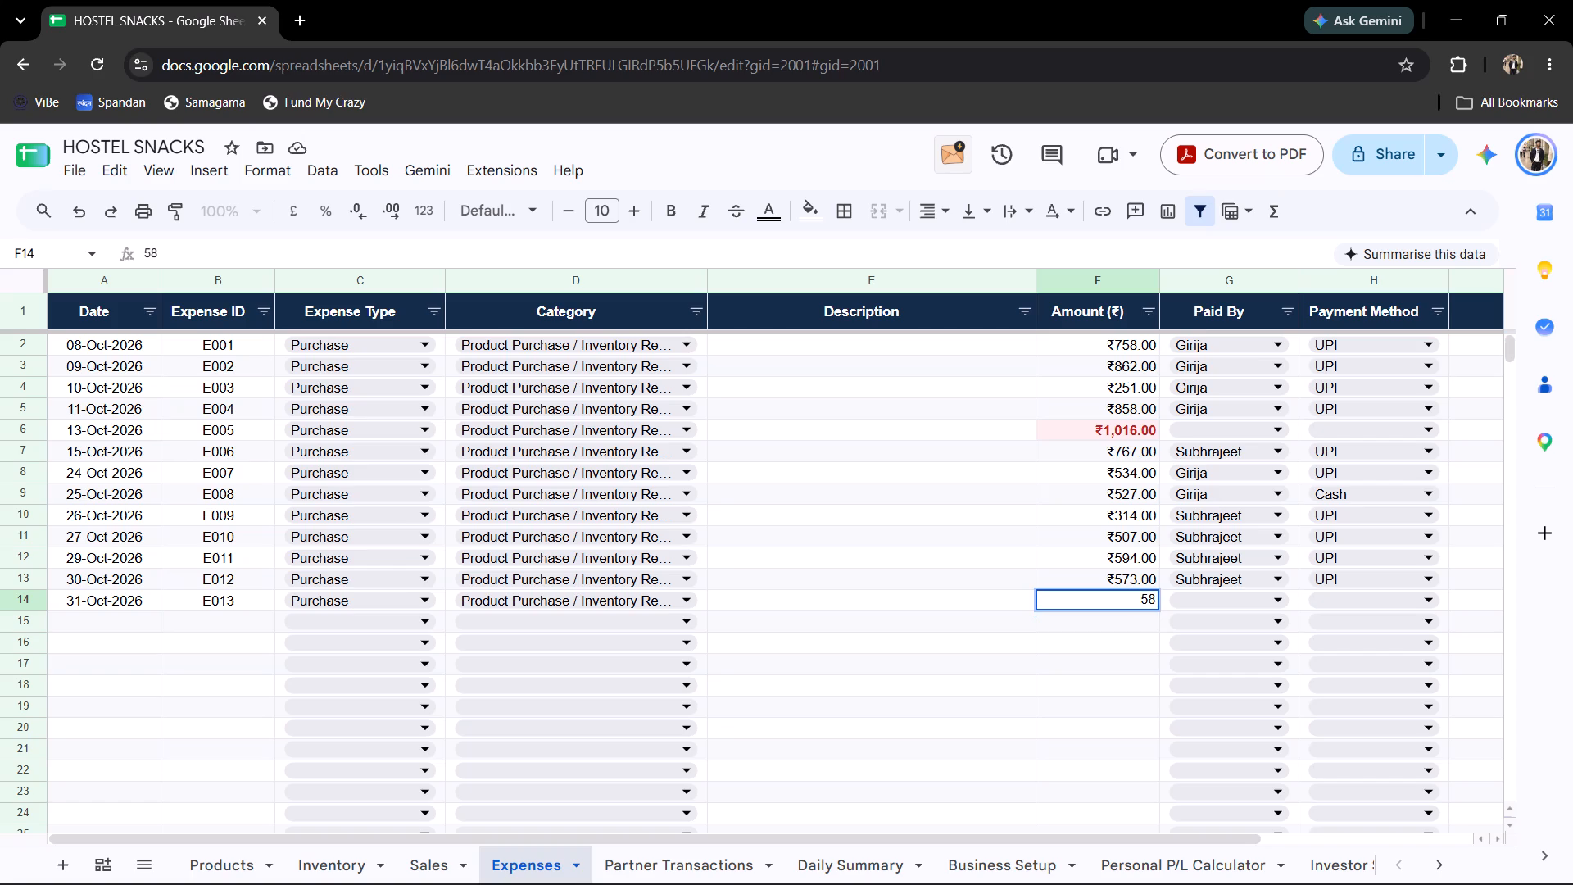
key(1)
key(Return)
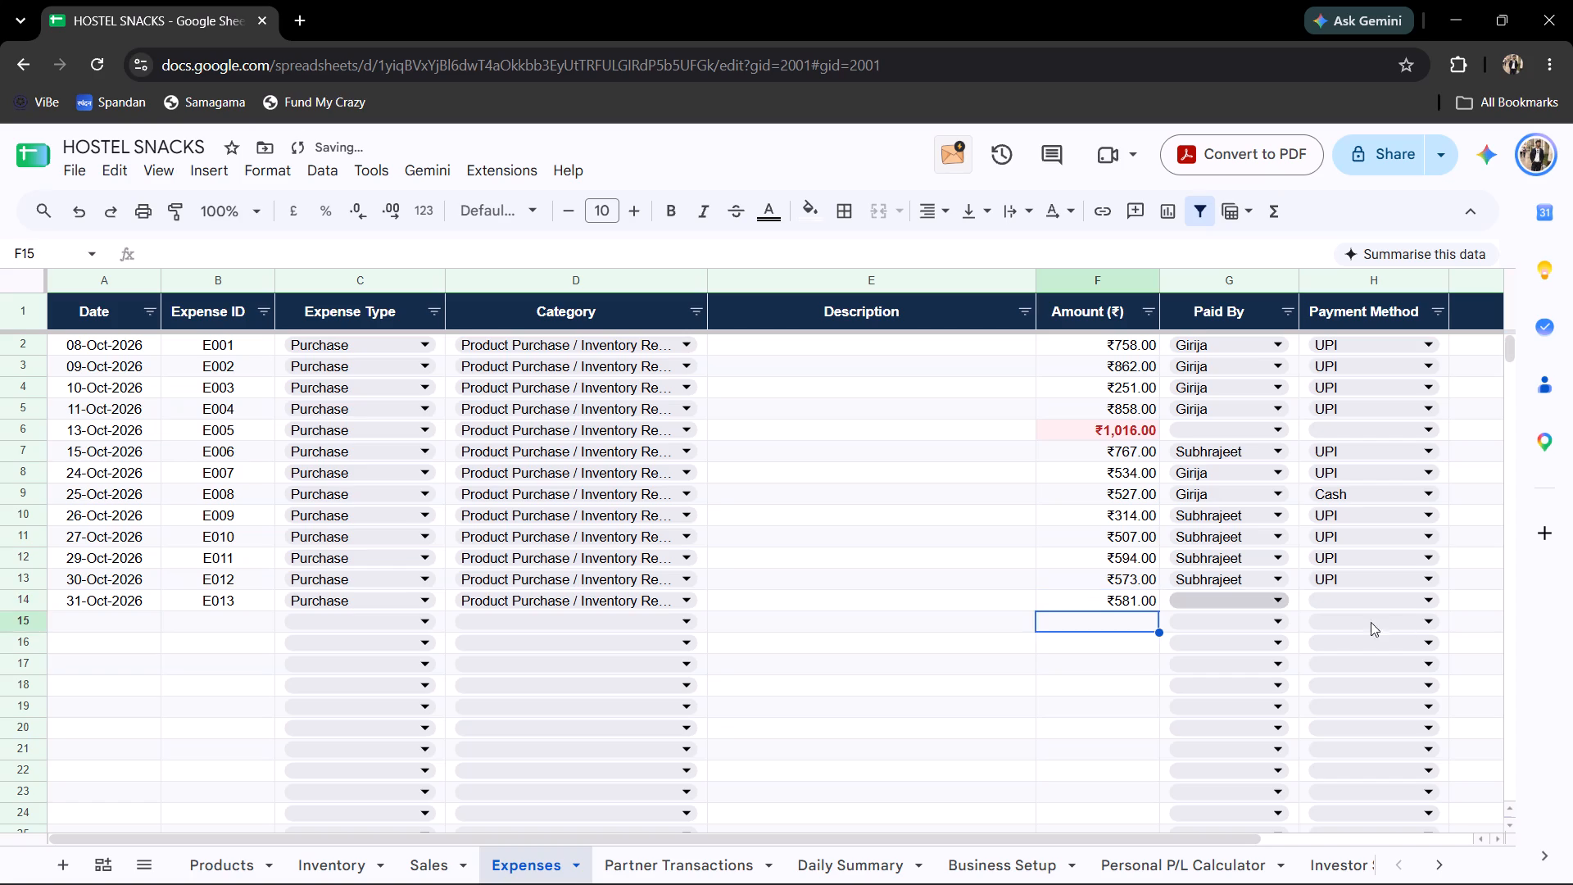
Set expense E013 as paid by Subhrajeet with UPI as the payment method.
click(1253, 597)
click(1235, 653)
click(1317, 601)
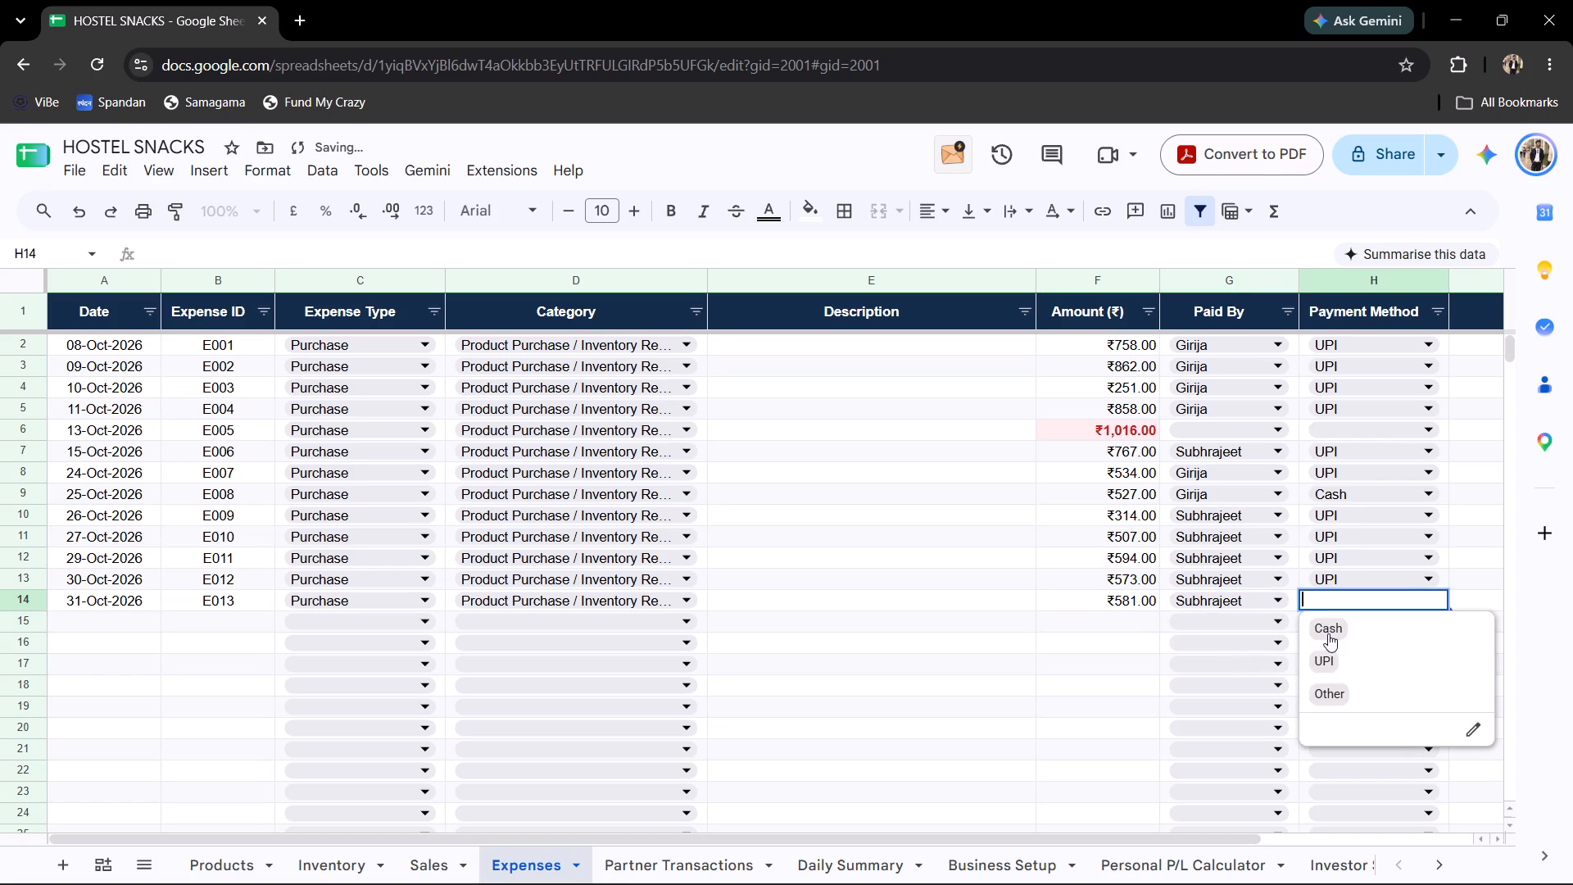
click(1337, 660)
click(990, 728)
In the Partner Transactions sheet, extend the date series one row to 31-Oct-2026.
click(668, 855)
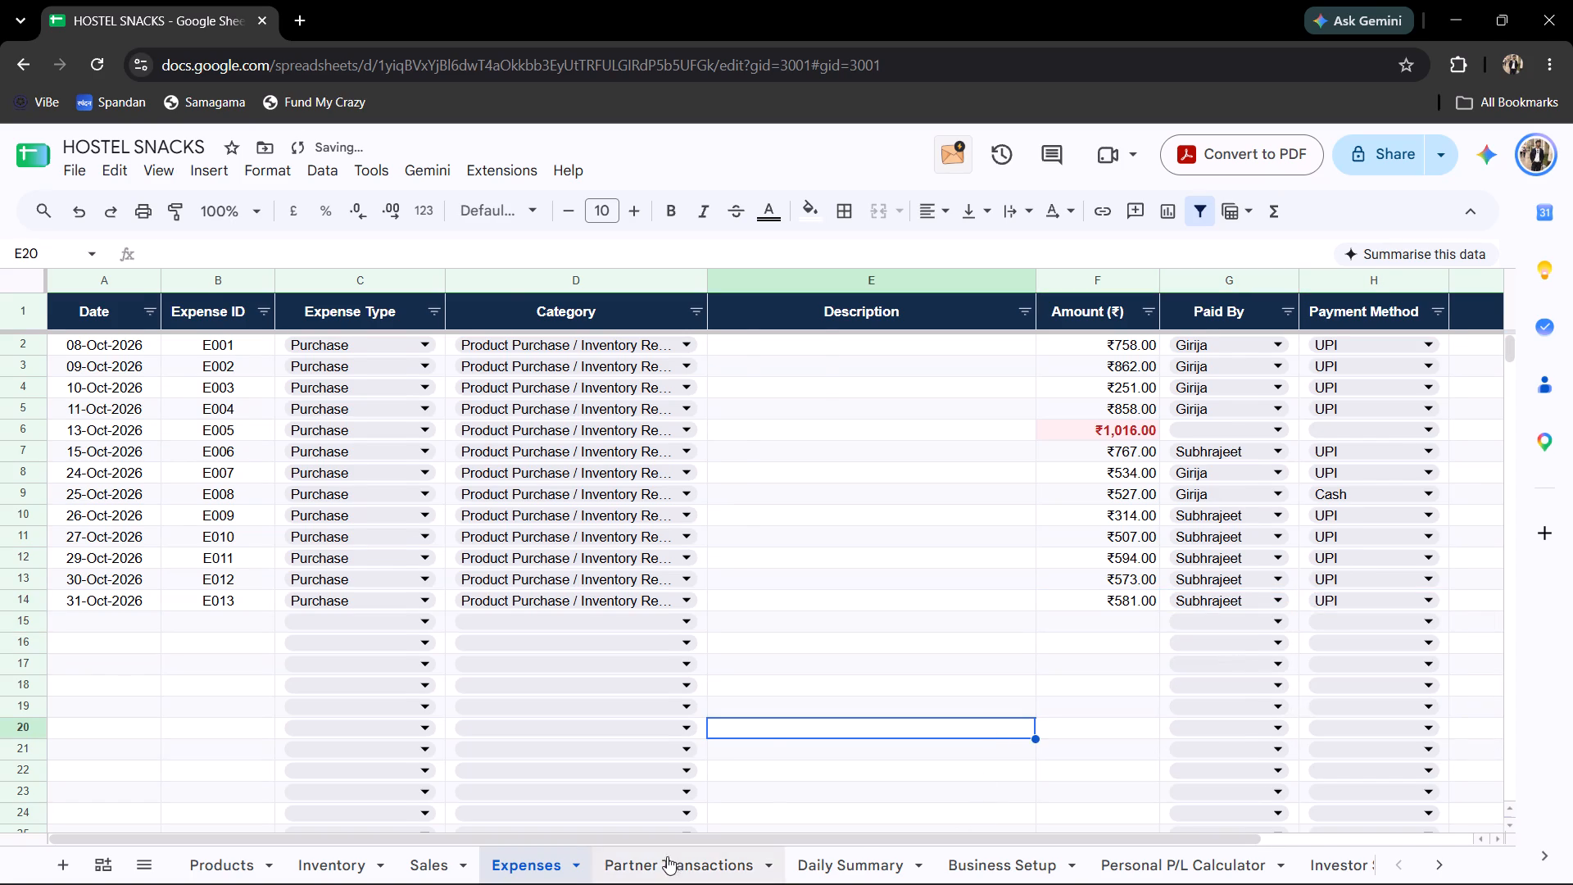
click(79, 598)
click(107, 579)
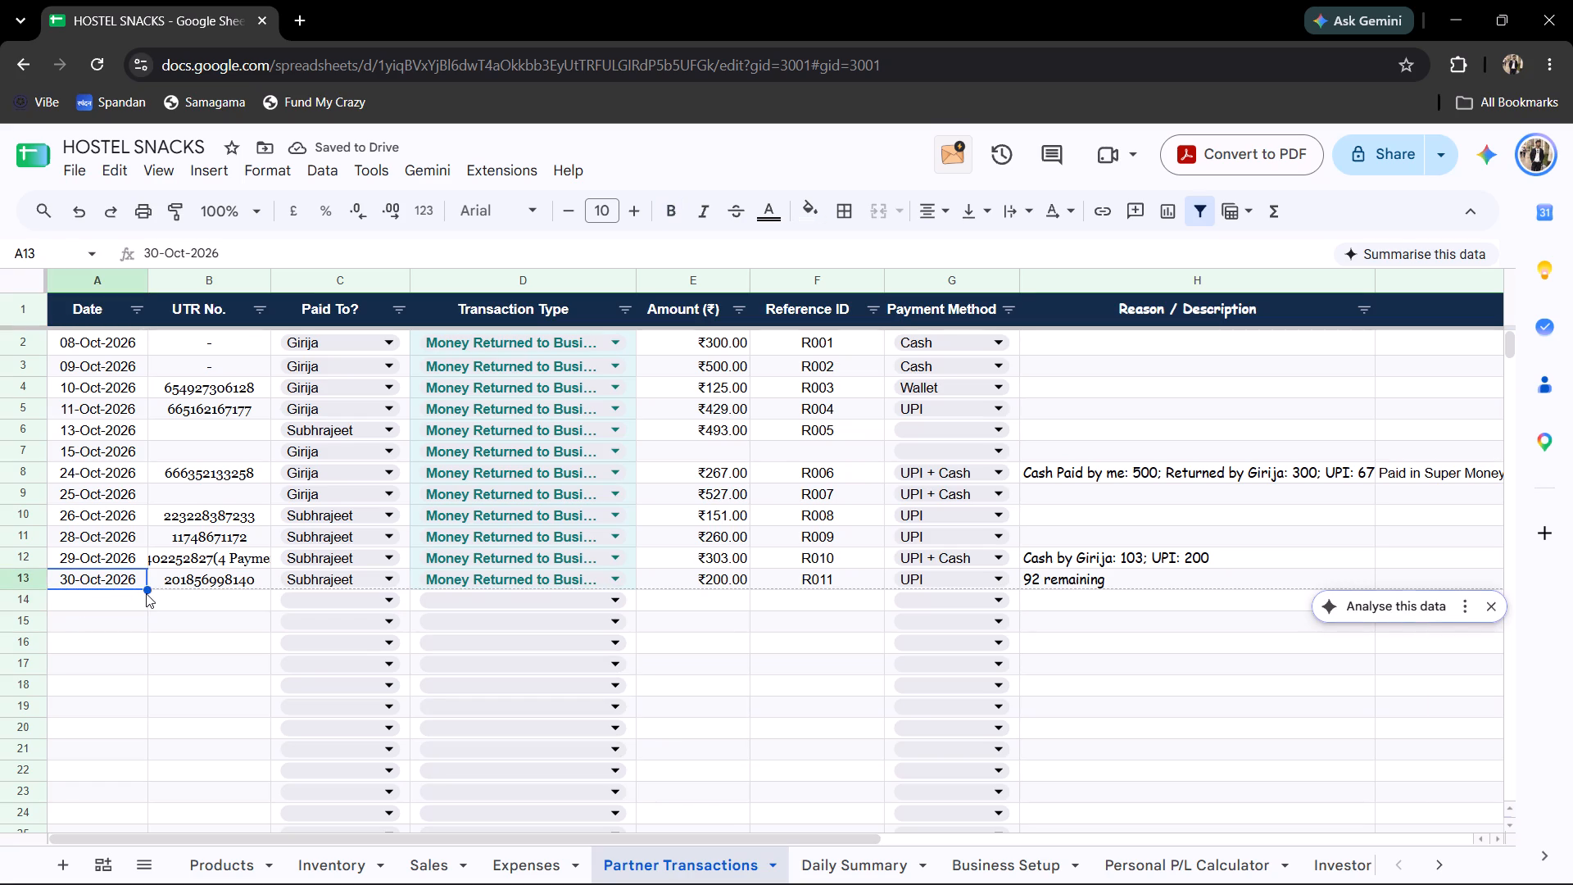
click(143, 590)
drag(148, 592, 147, 604)
click(206, 595)
click(324, 597)
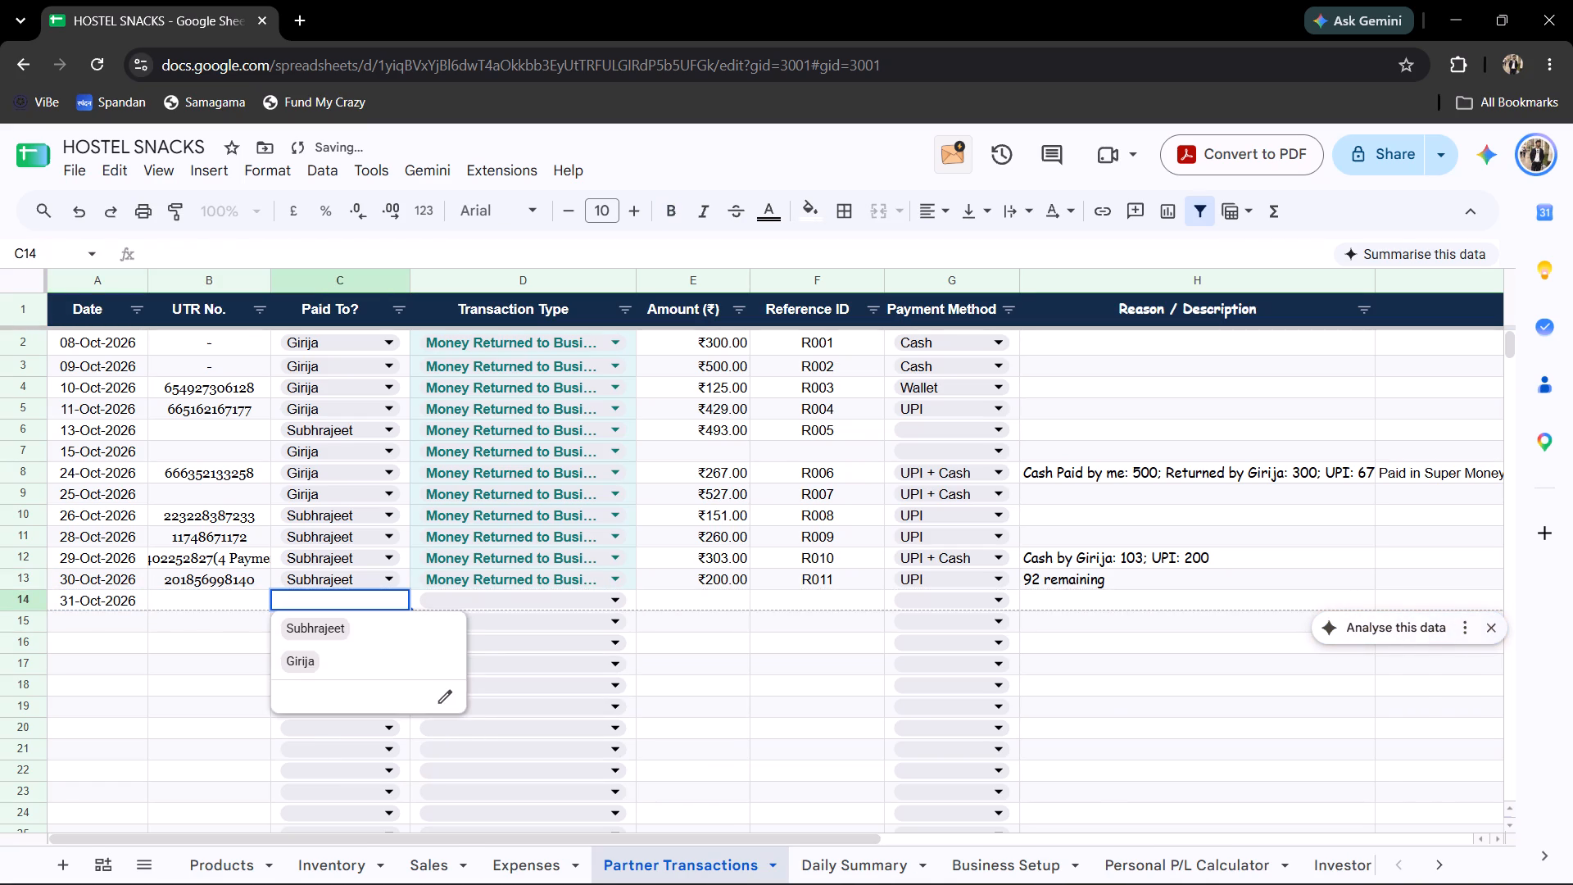
click(220, 642)
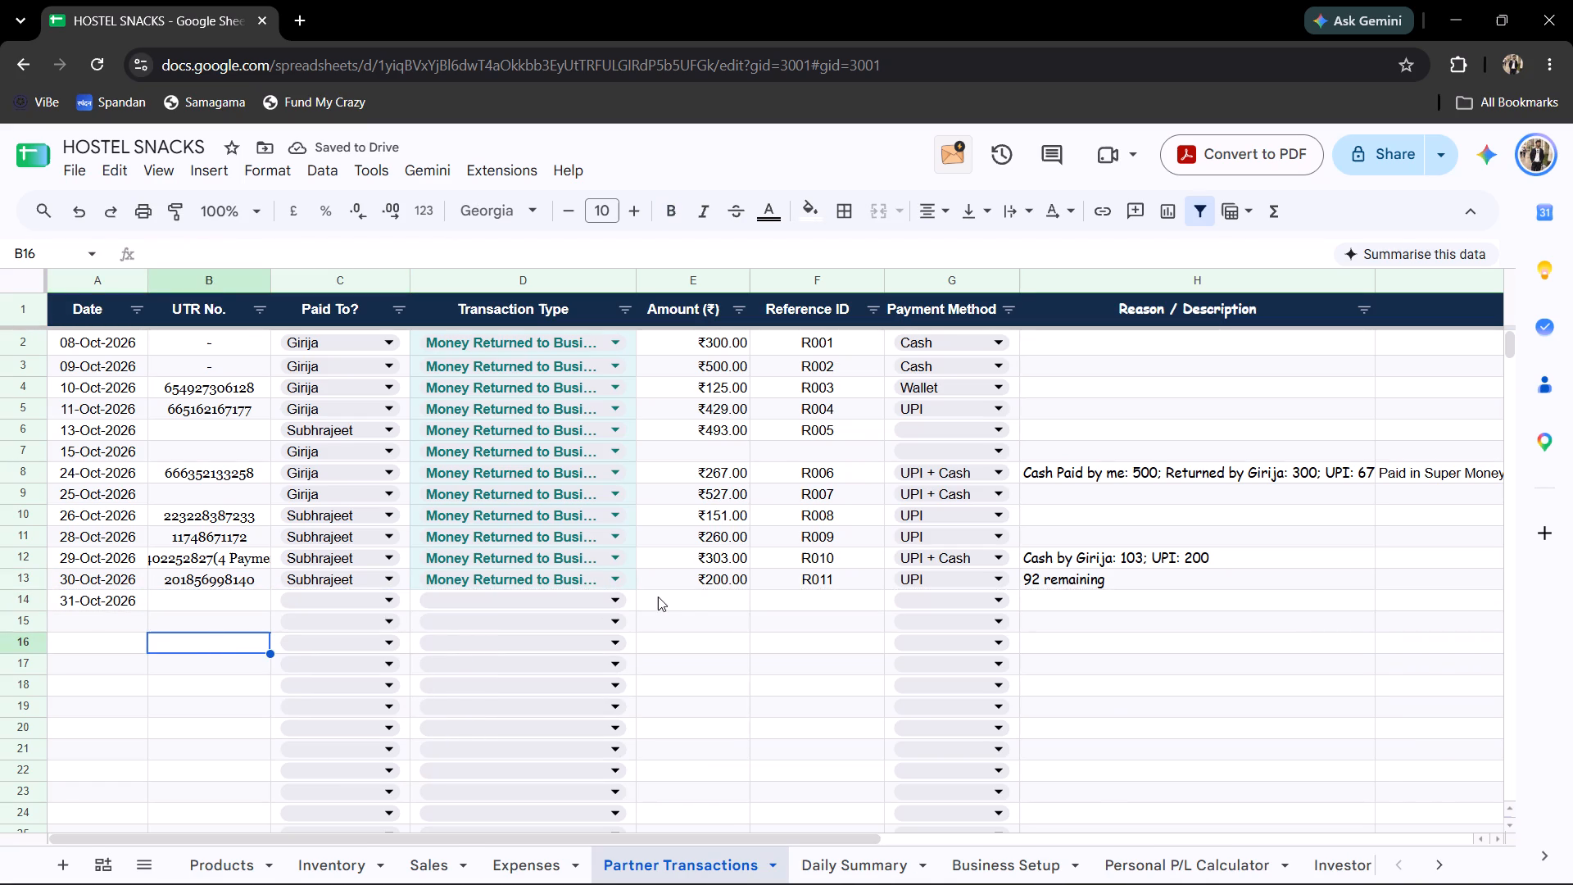
click(684, 607)
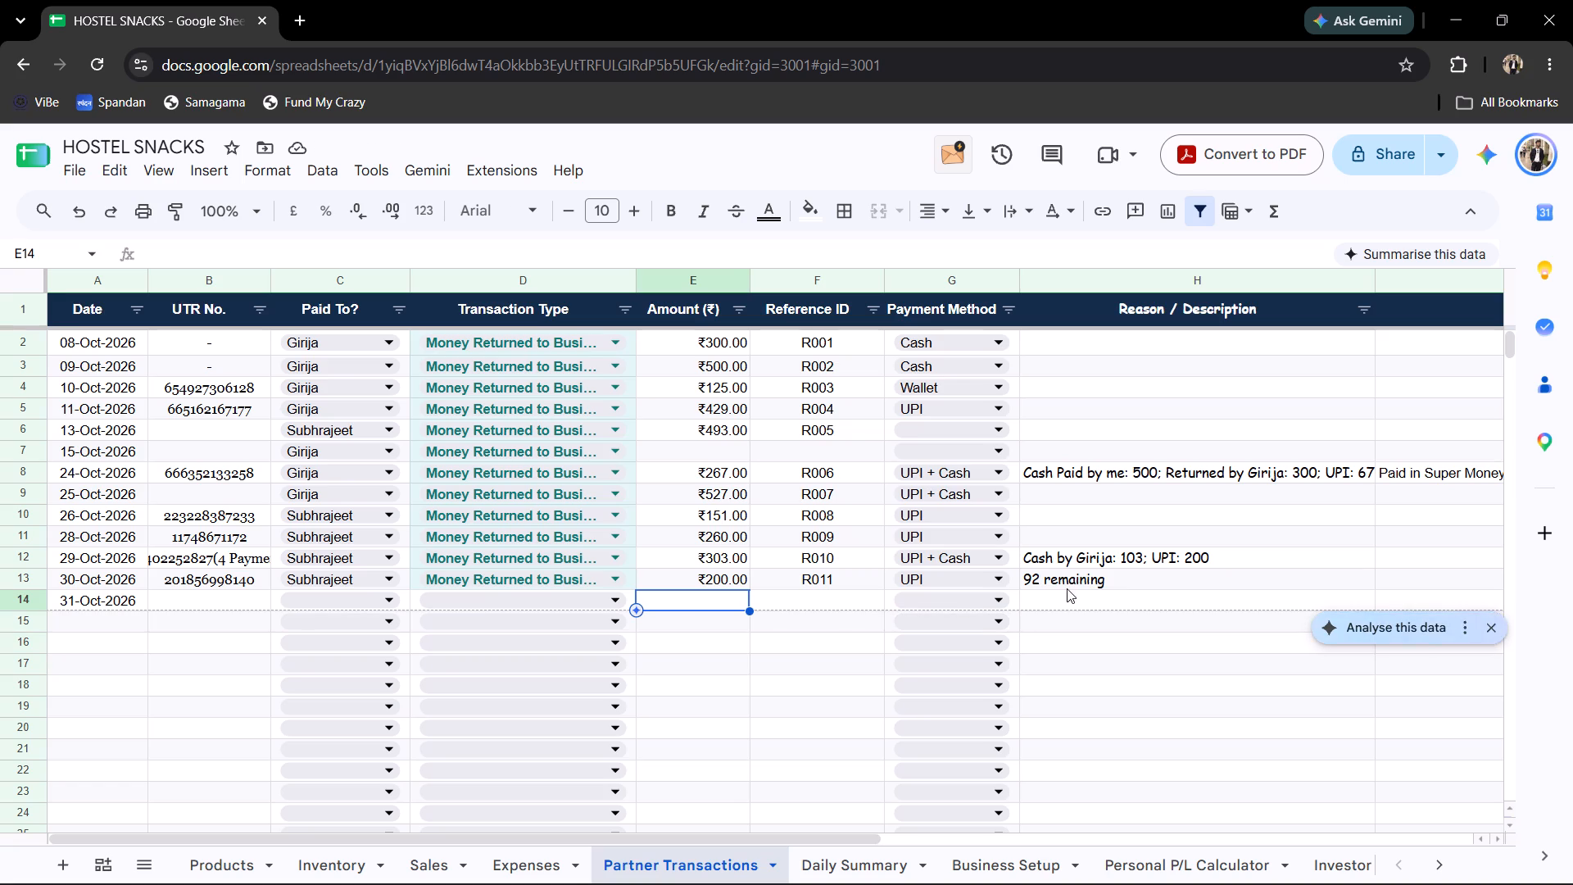
Append "(Paid)" to the "92 remaining" description of the 30-Oct-2026 transaction R011.
click(1073, 582)
double_click(1109, 580)
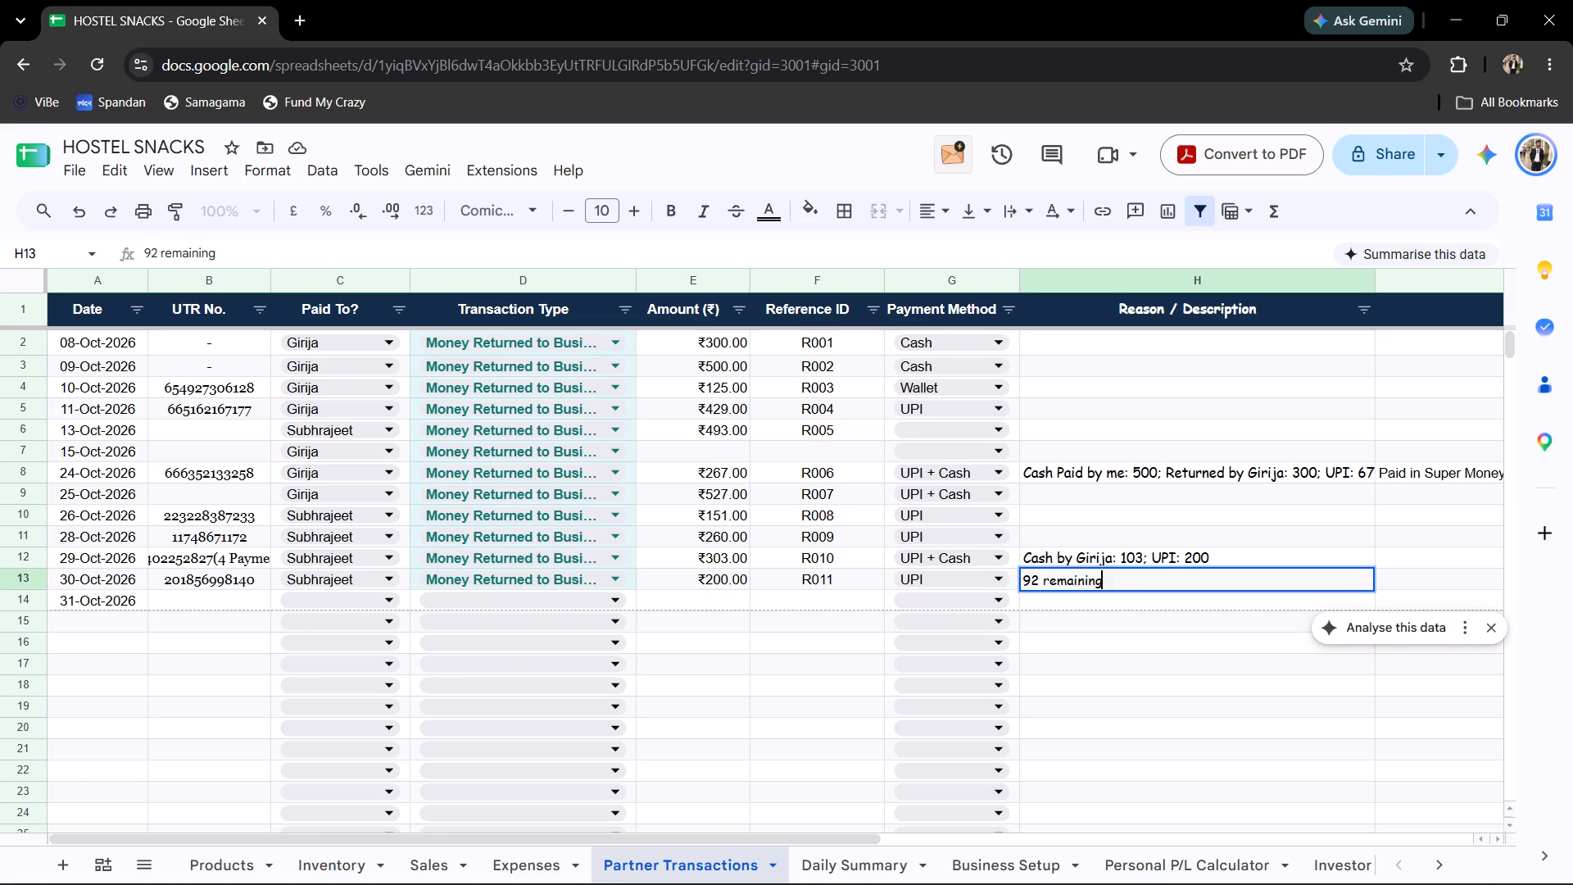
key(shift+parenleft)
text(Paid))
key(Return)
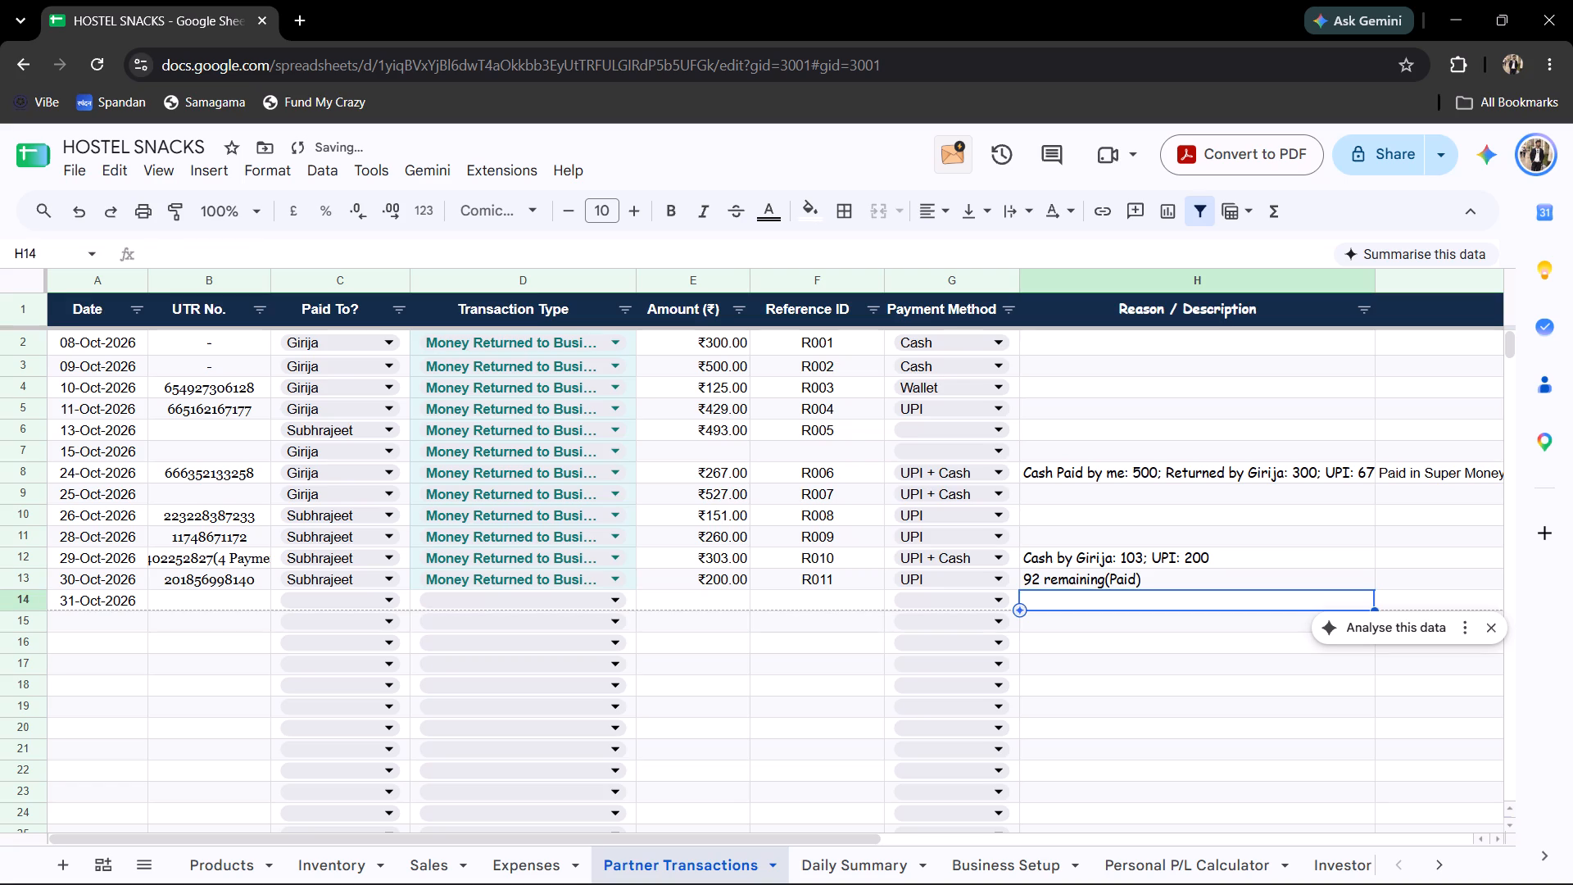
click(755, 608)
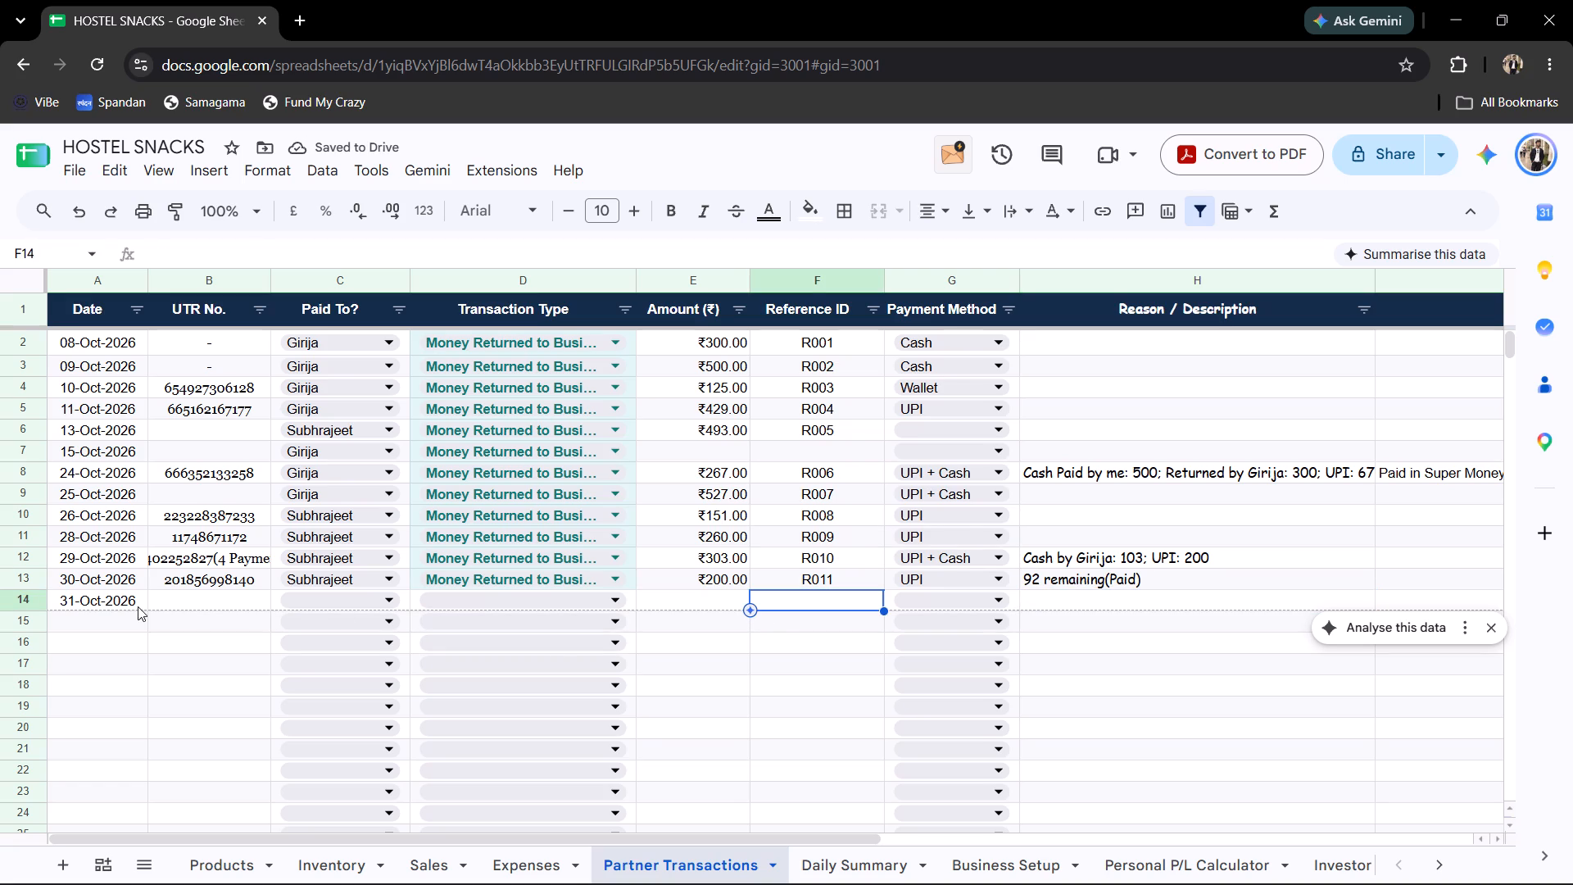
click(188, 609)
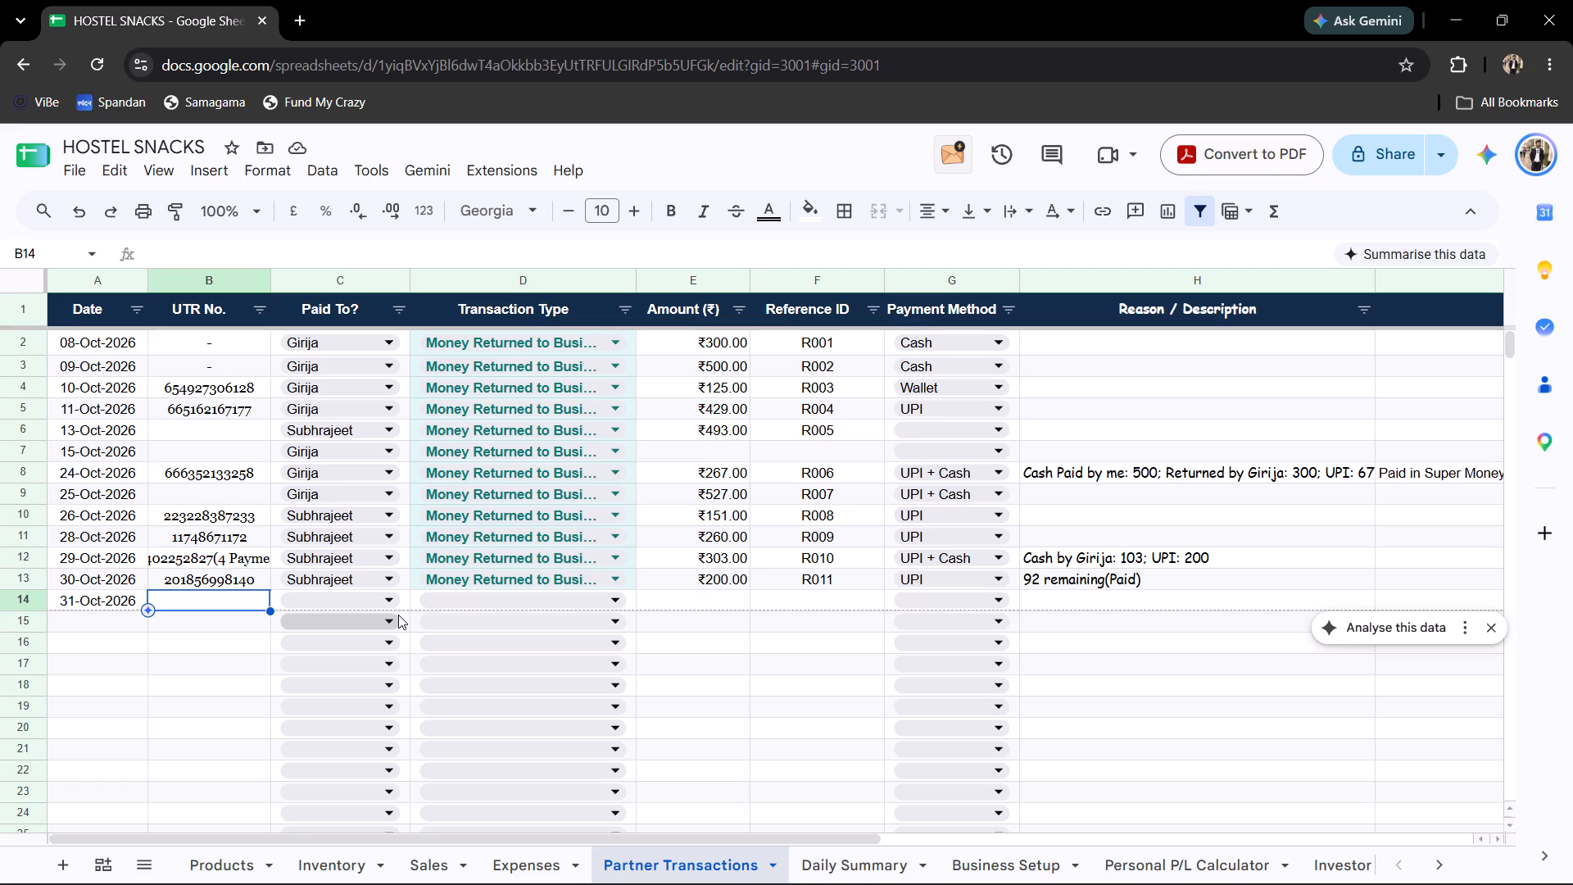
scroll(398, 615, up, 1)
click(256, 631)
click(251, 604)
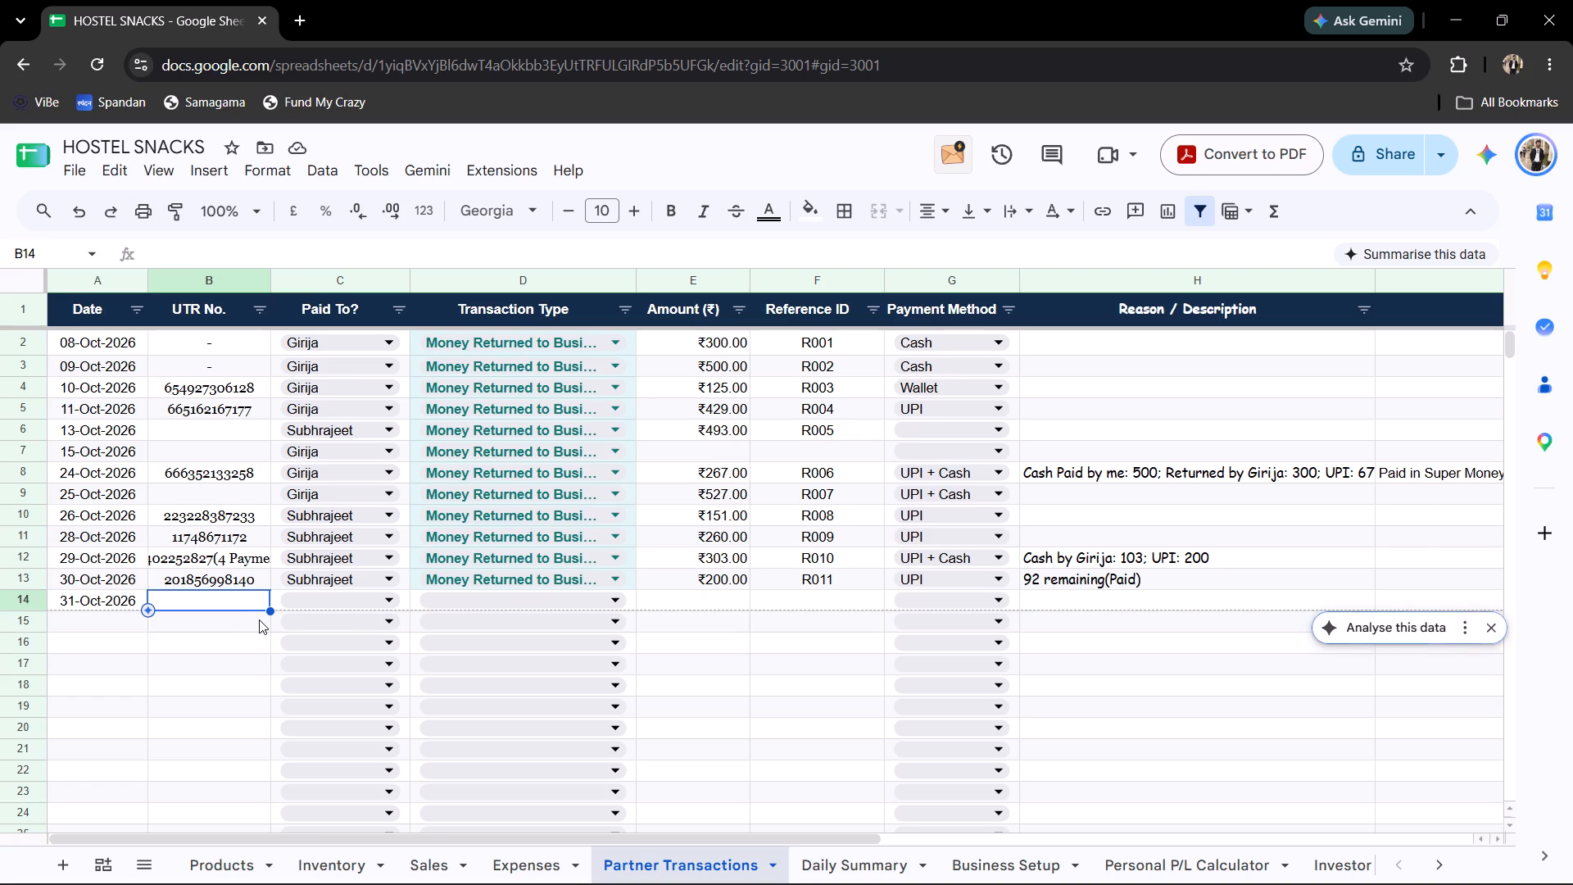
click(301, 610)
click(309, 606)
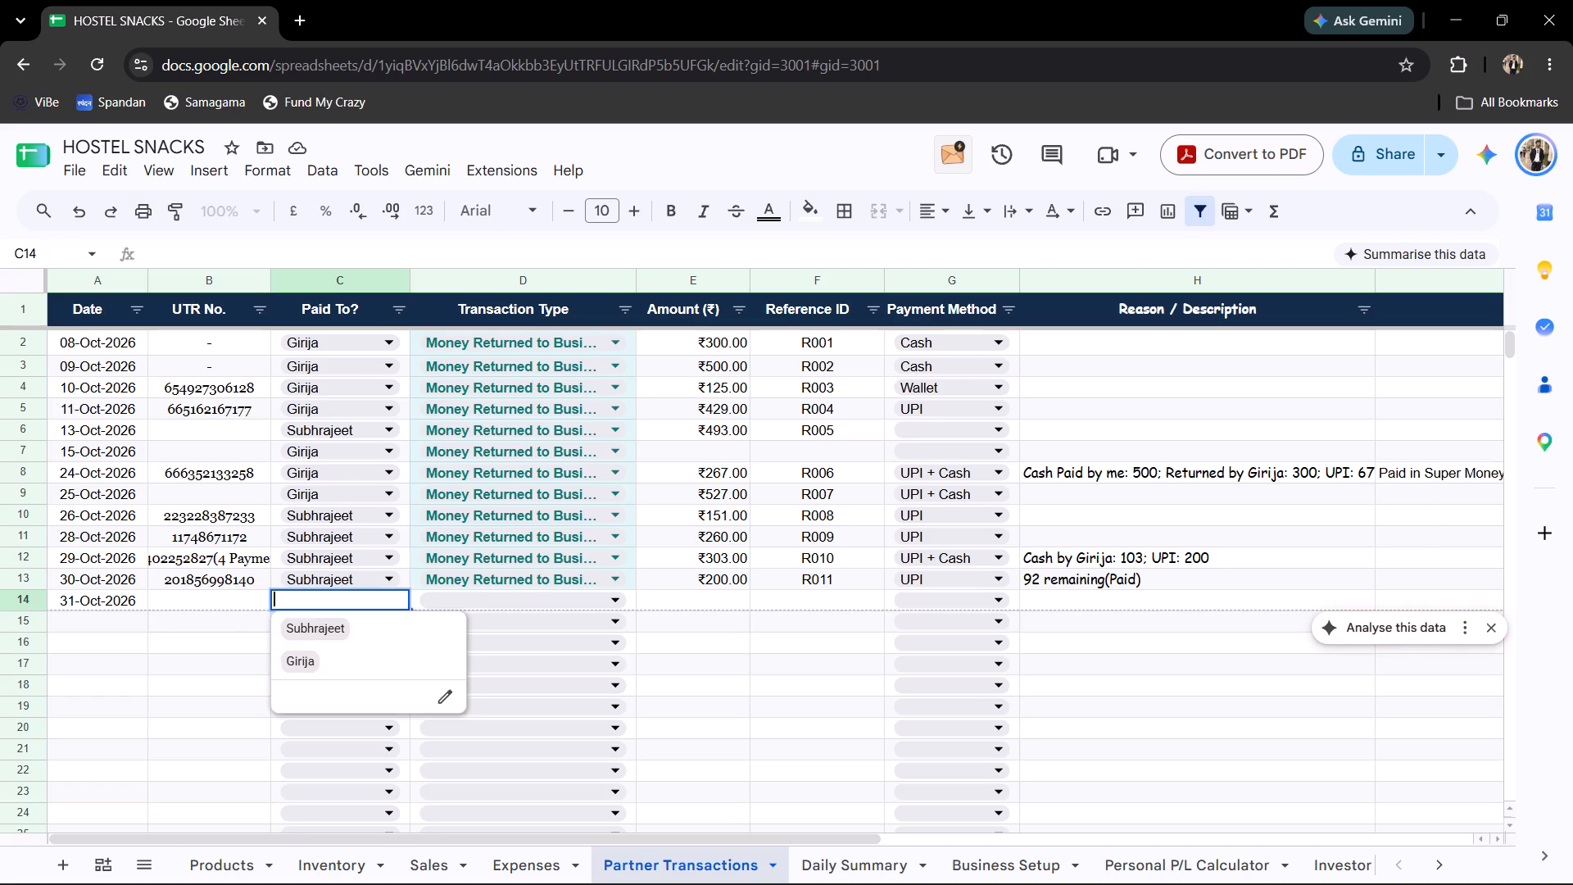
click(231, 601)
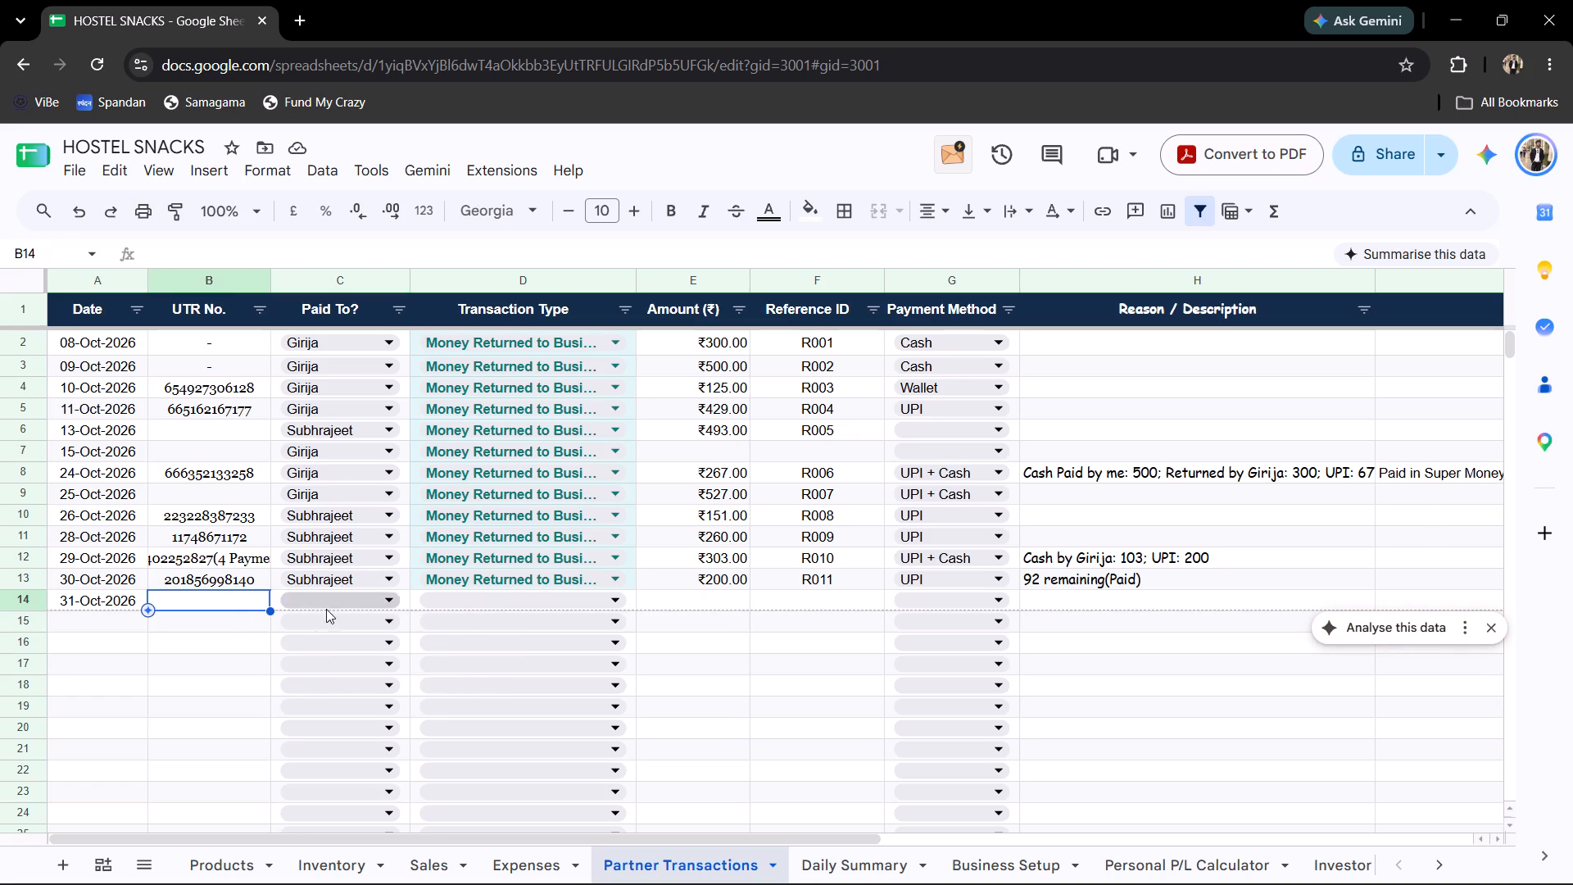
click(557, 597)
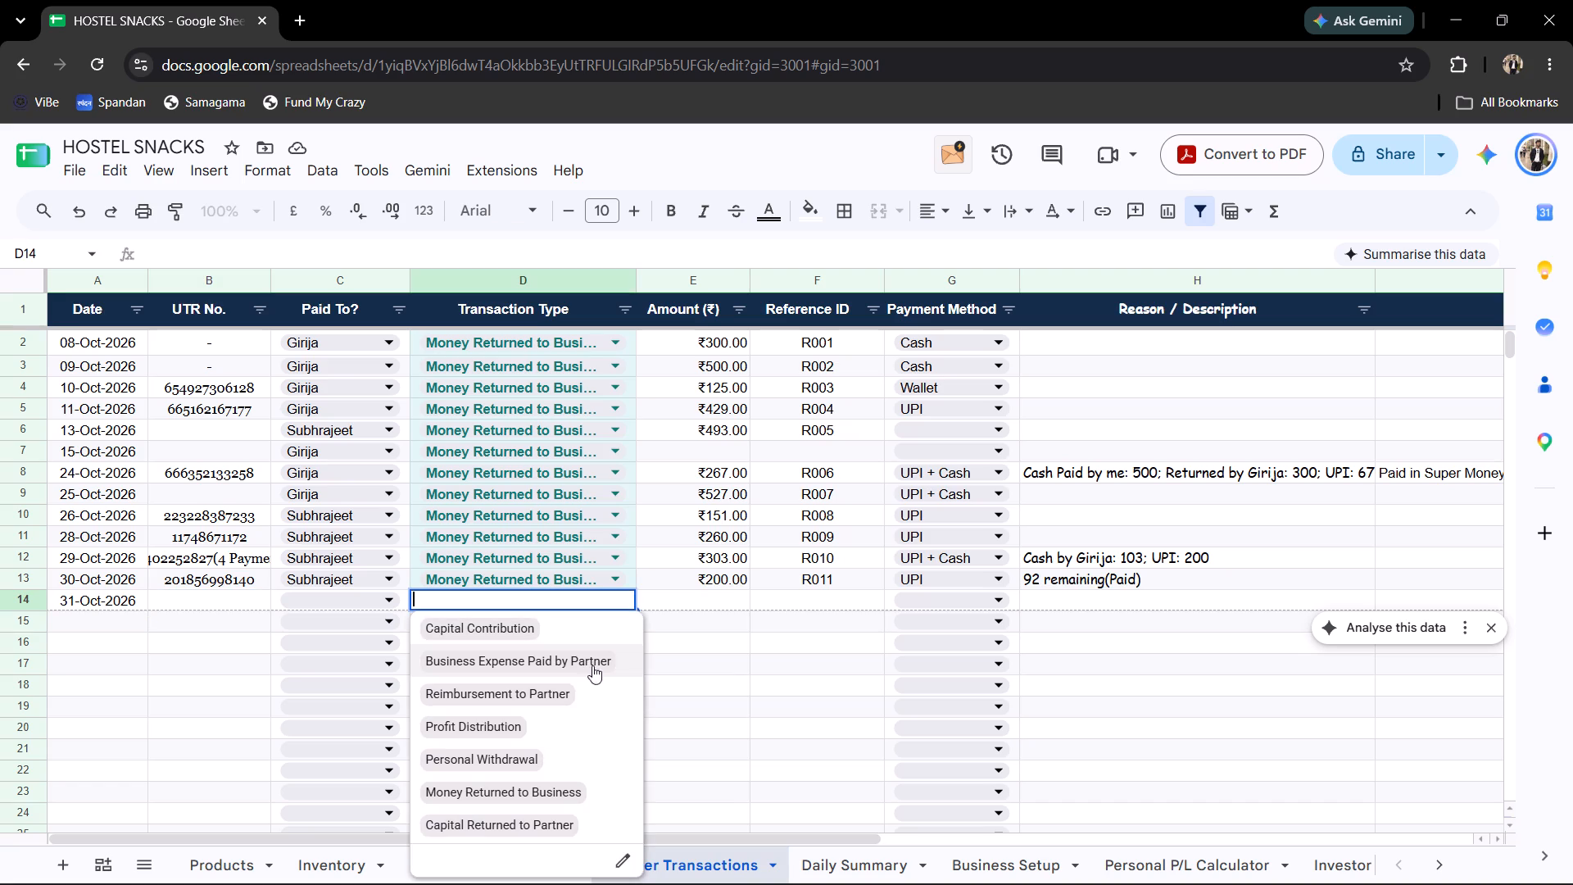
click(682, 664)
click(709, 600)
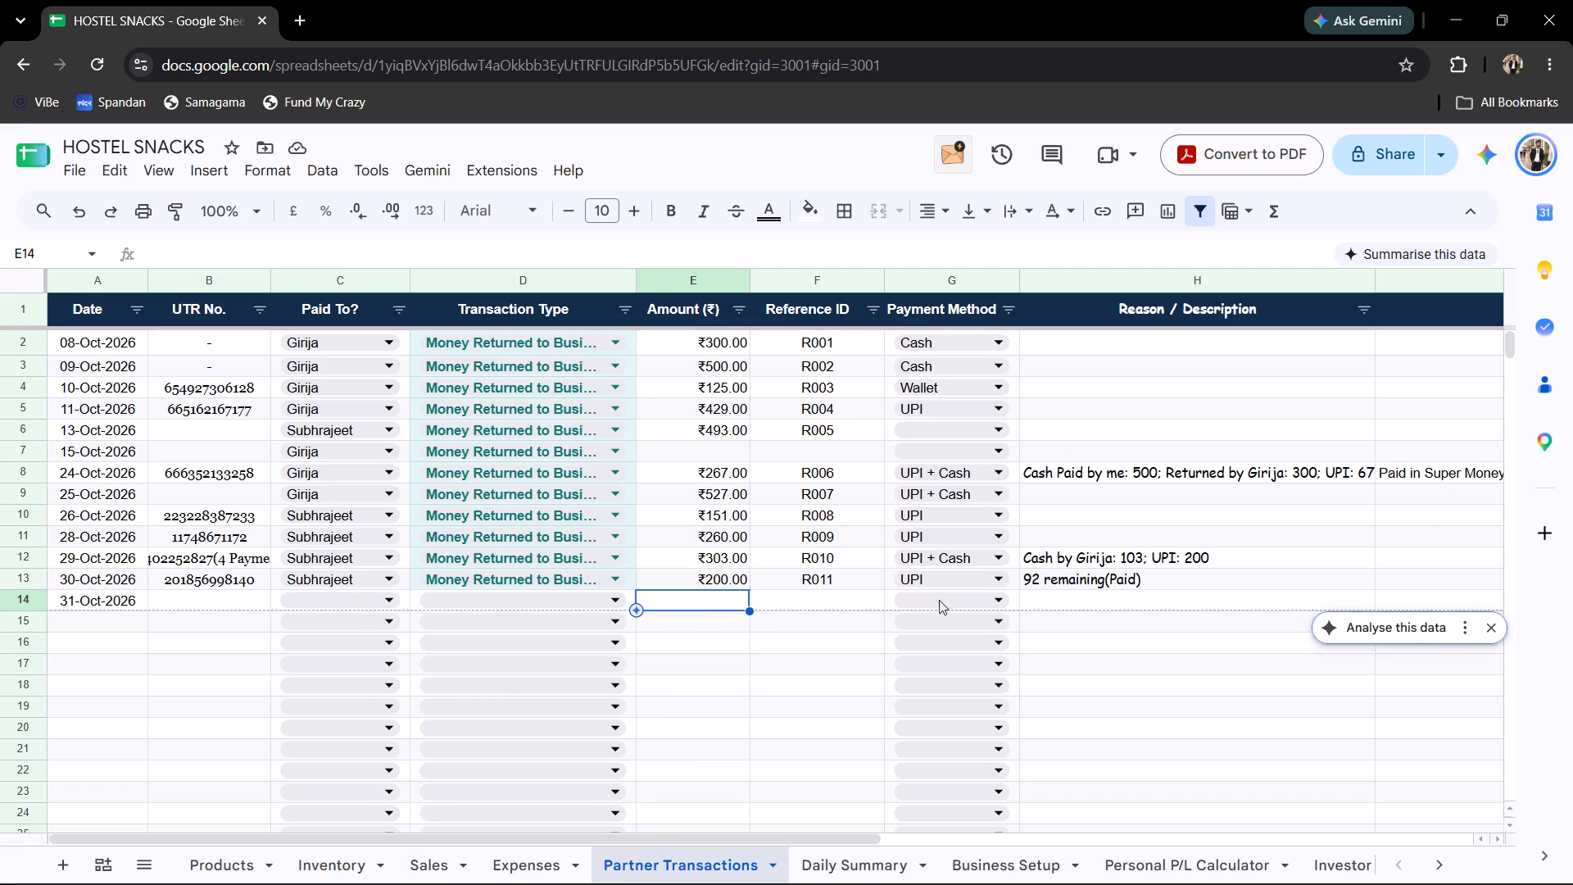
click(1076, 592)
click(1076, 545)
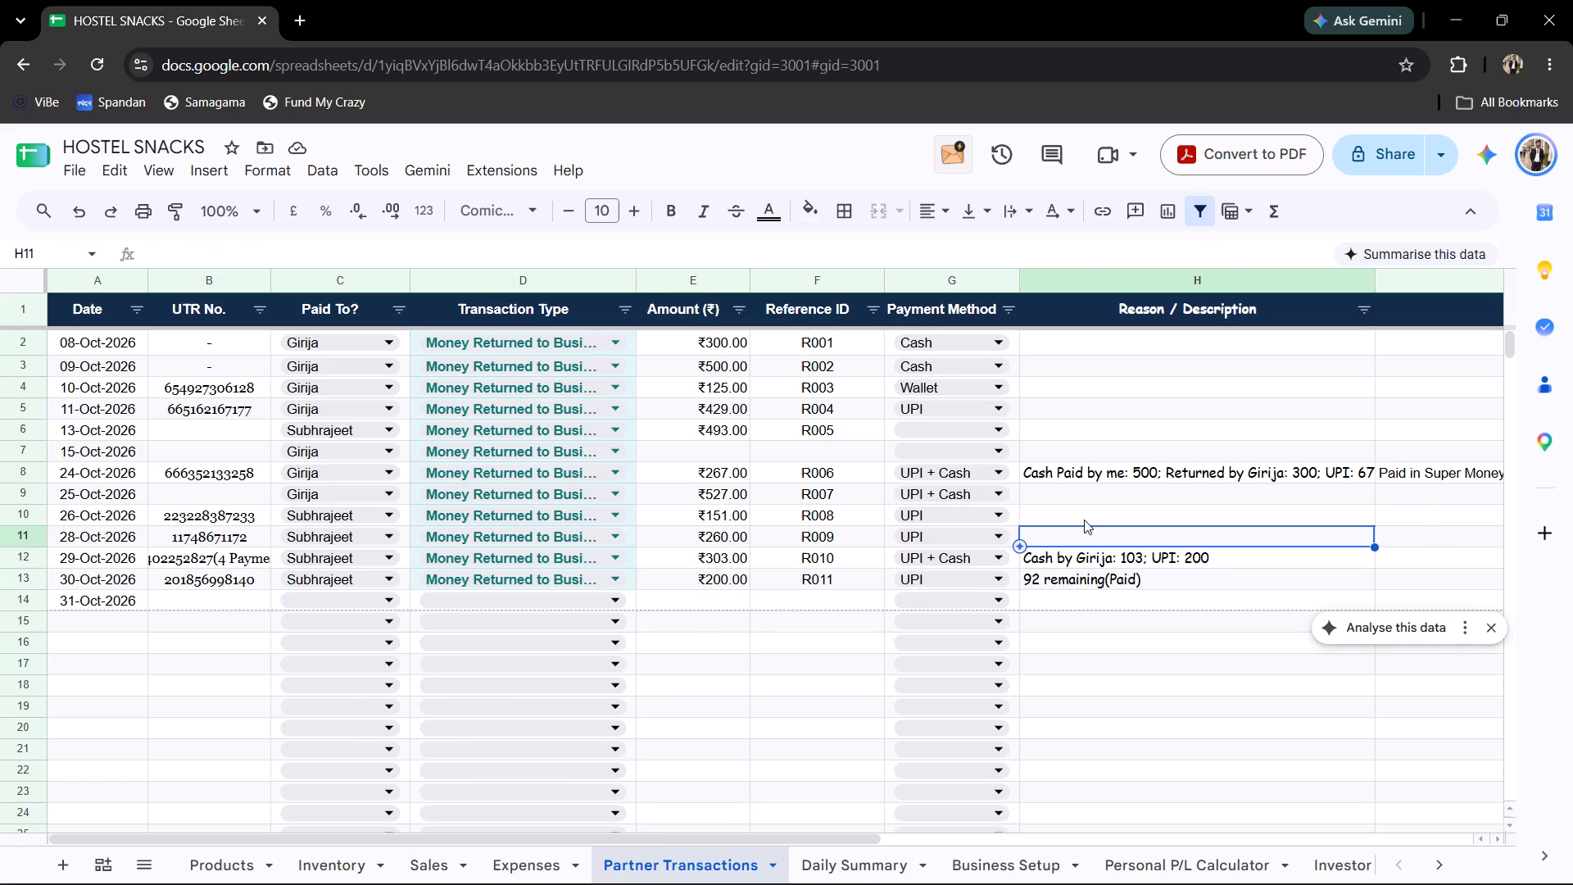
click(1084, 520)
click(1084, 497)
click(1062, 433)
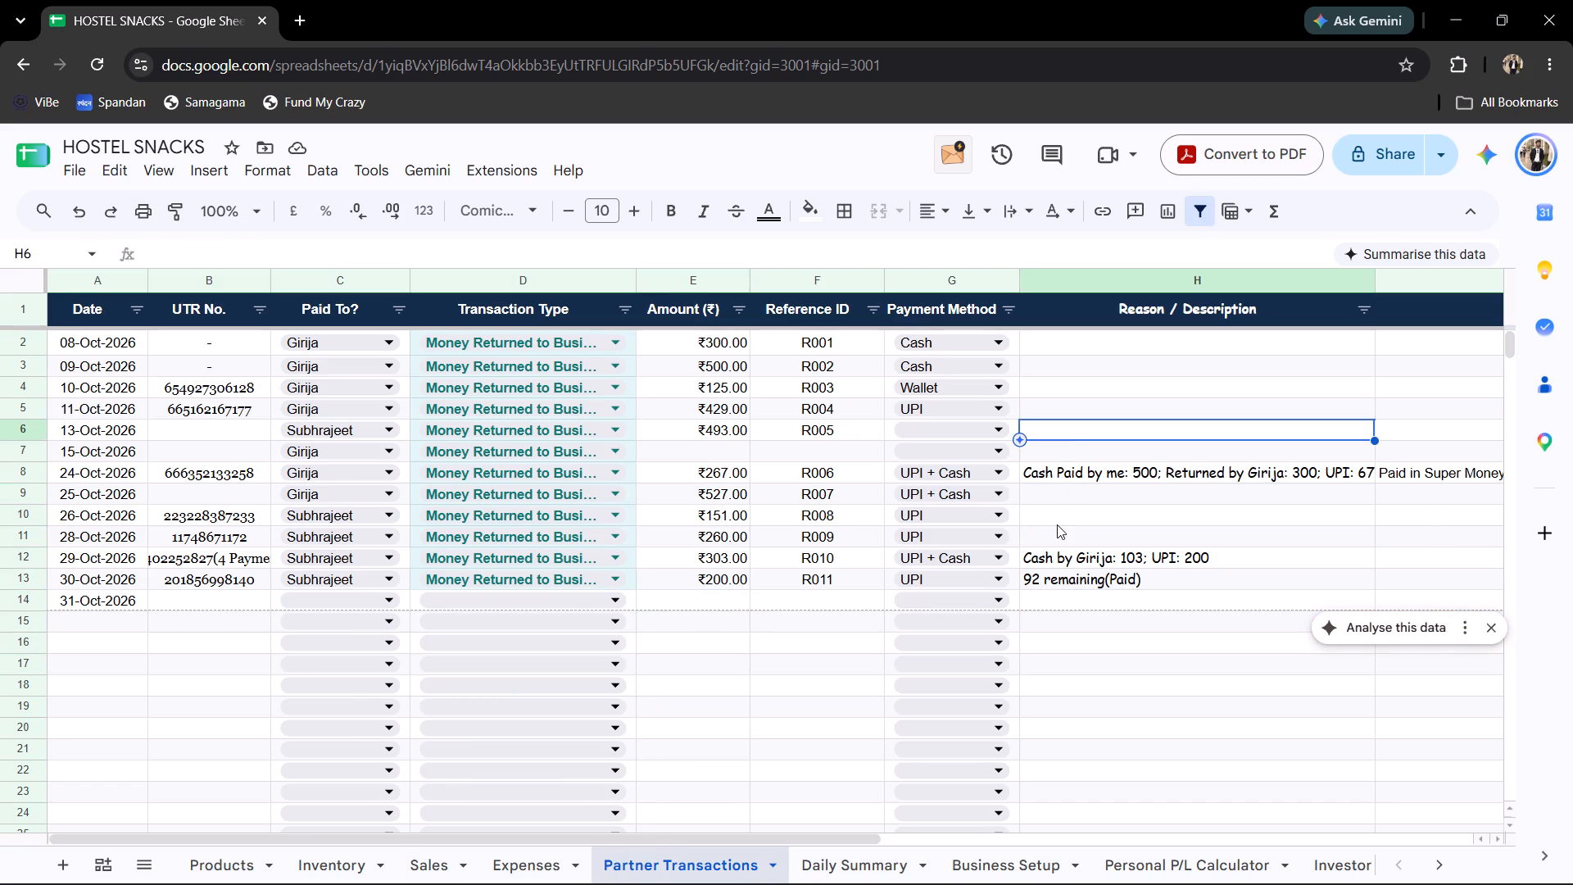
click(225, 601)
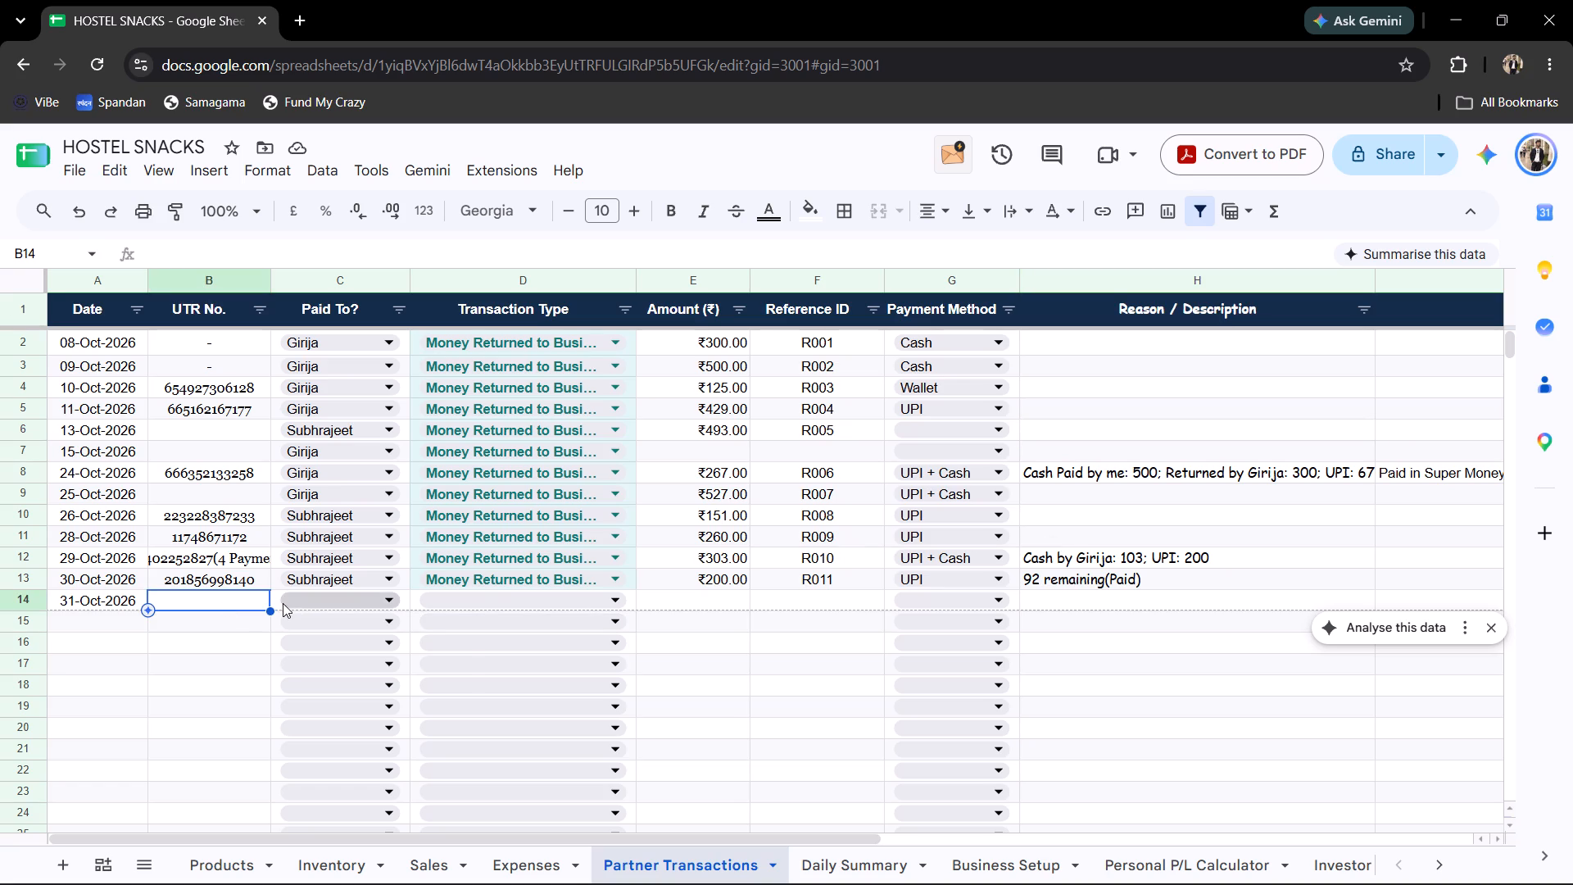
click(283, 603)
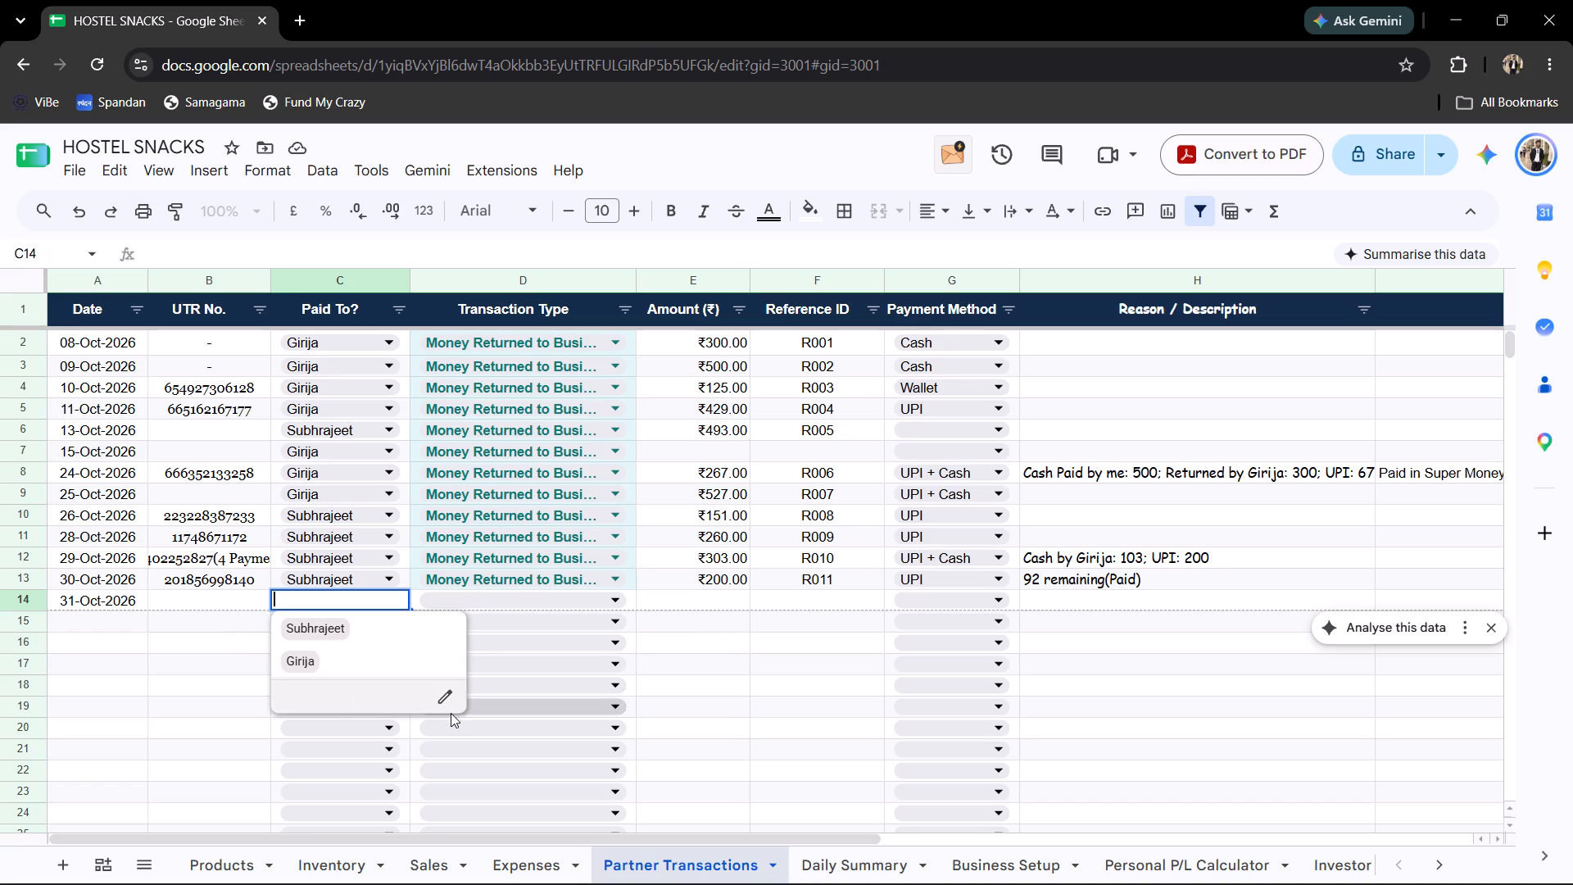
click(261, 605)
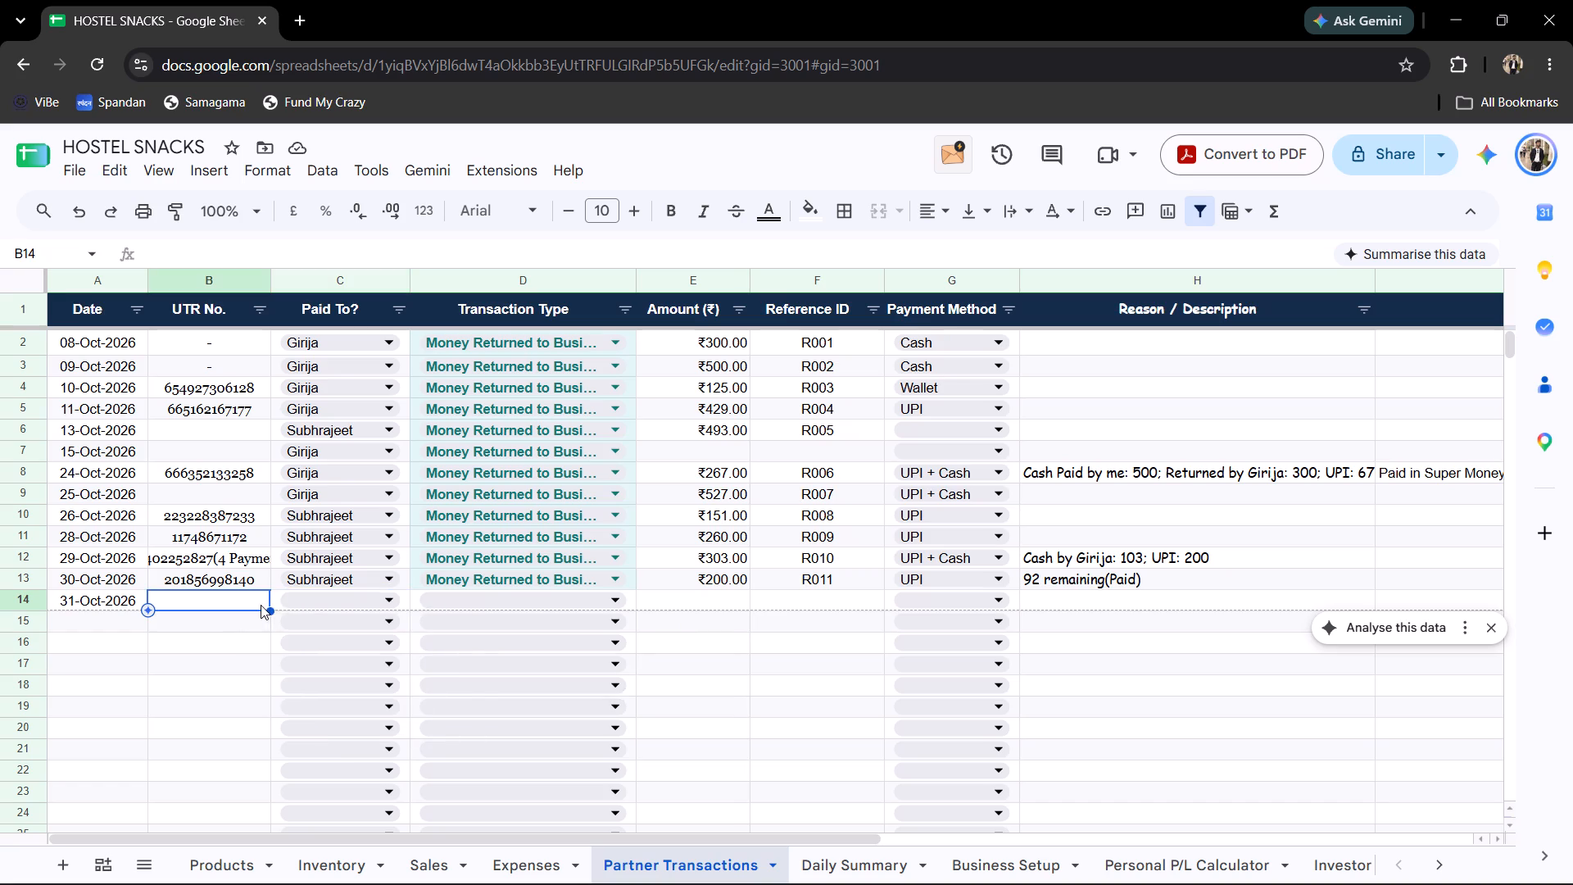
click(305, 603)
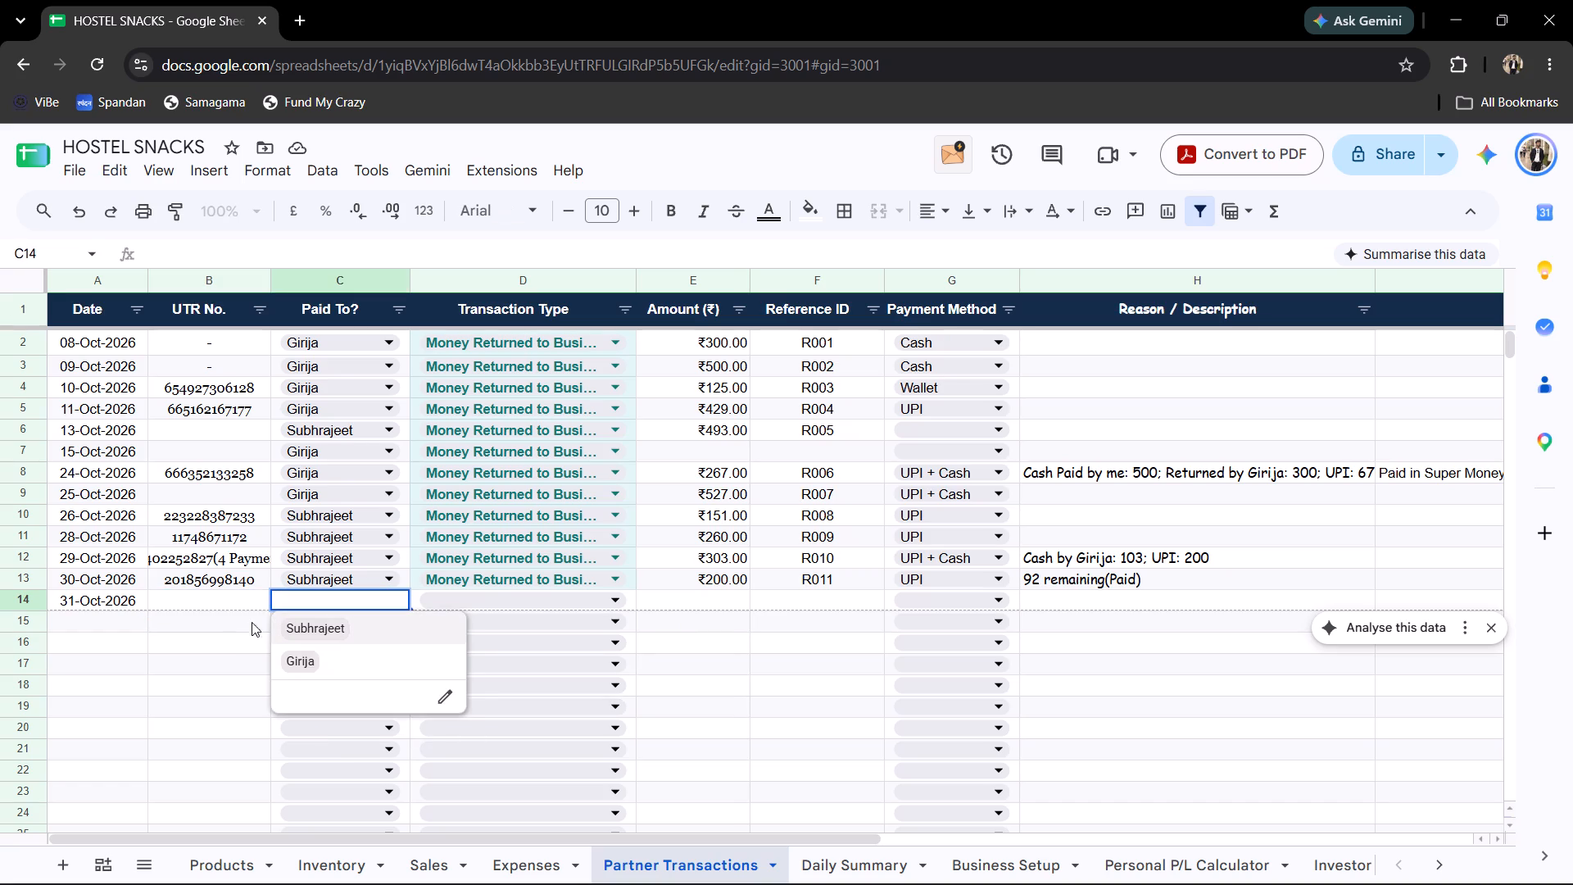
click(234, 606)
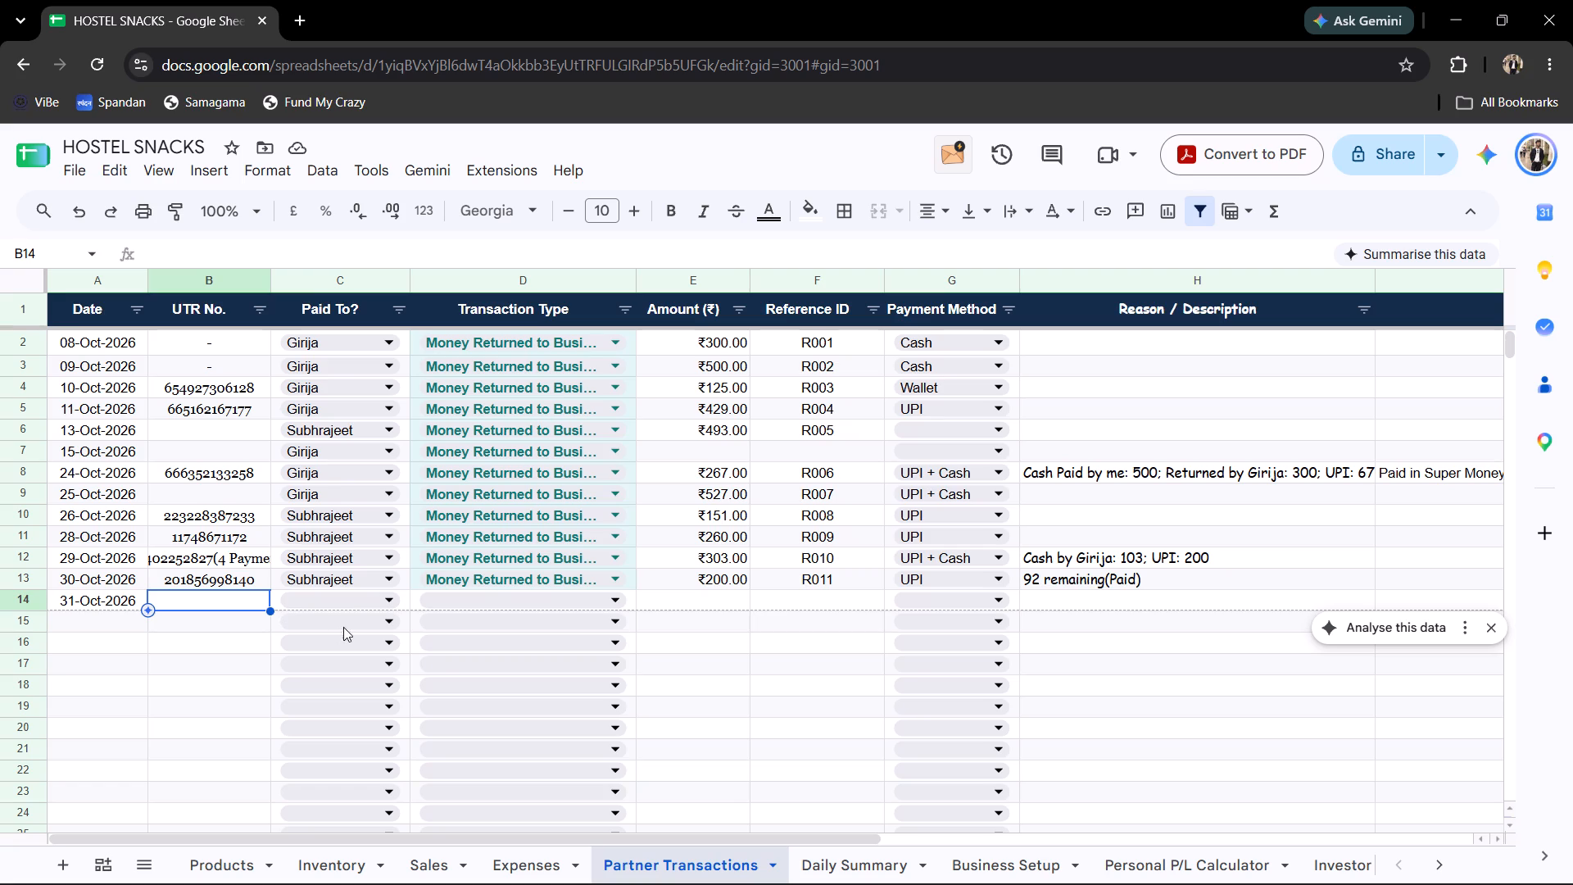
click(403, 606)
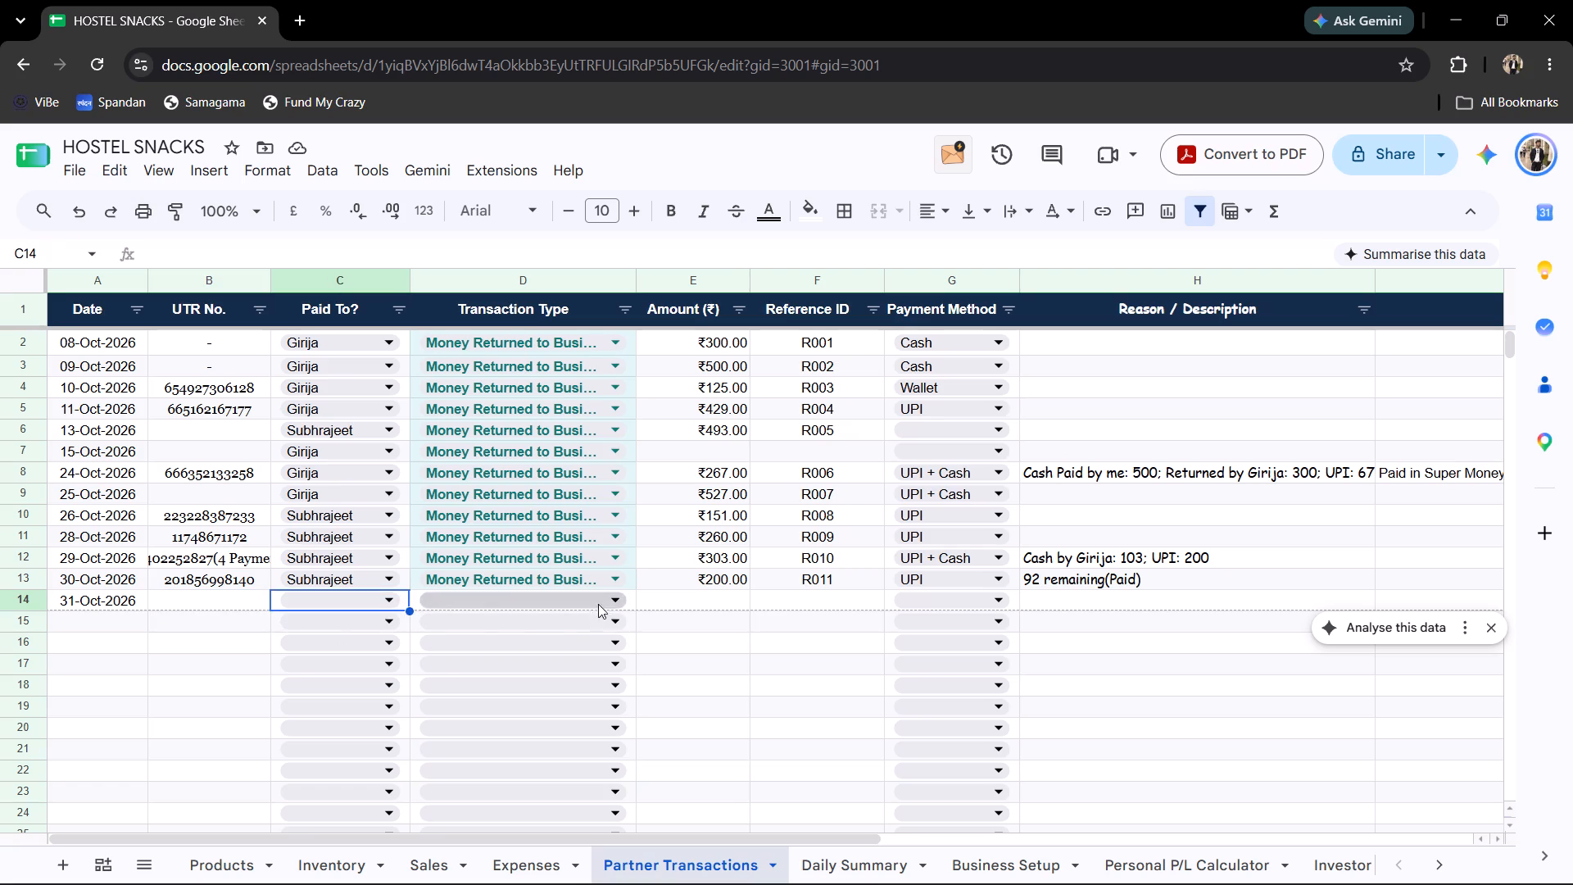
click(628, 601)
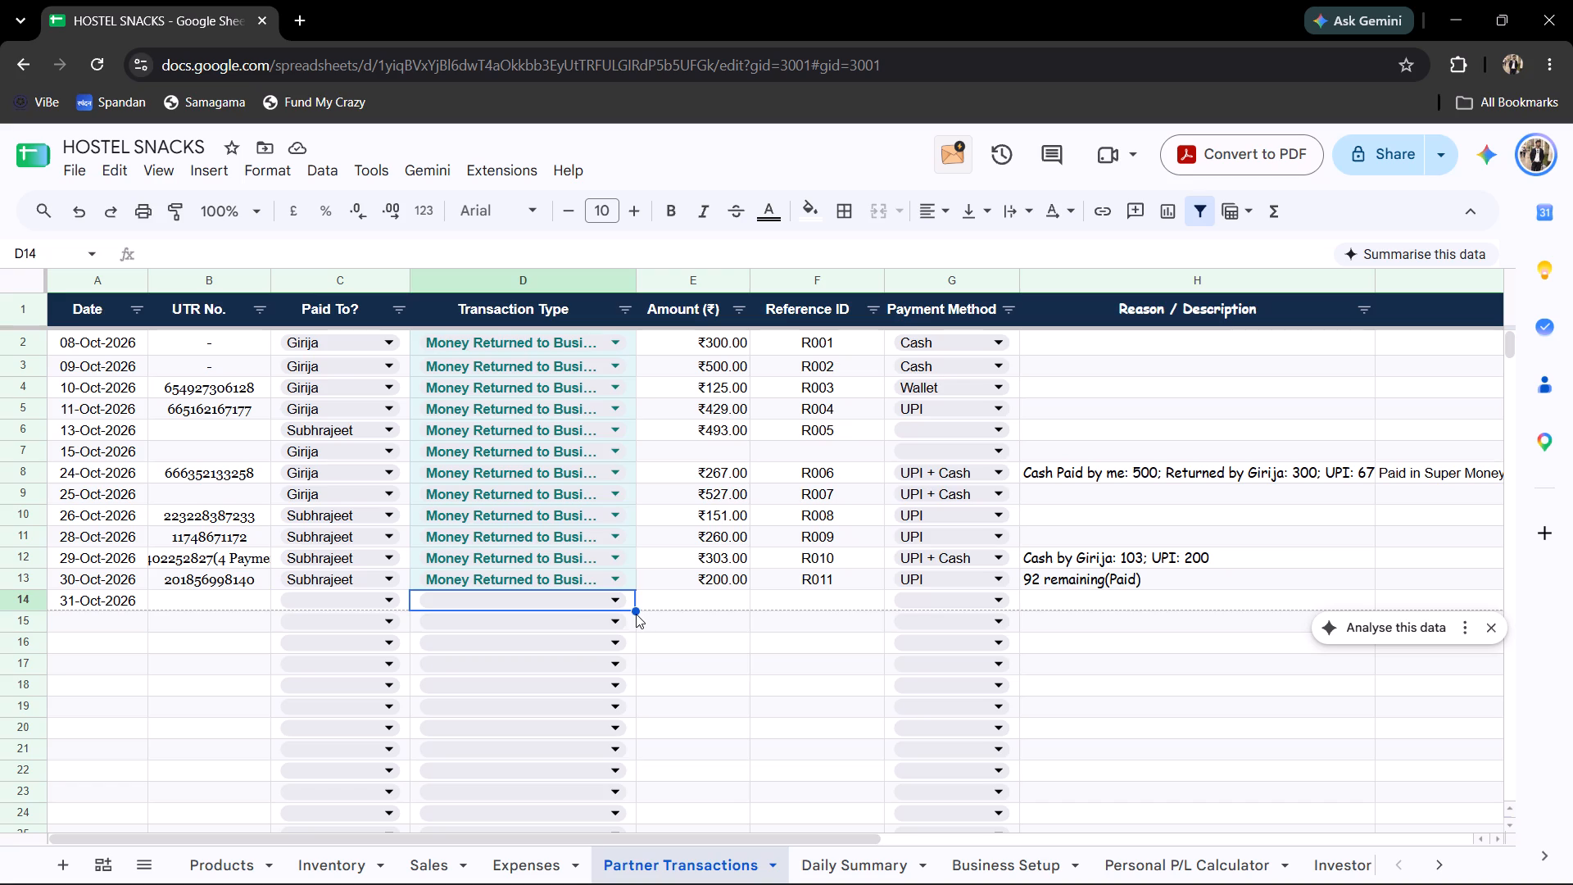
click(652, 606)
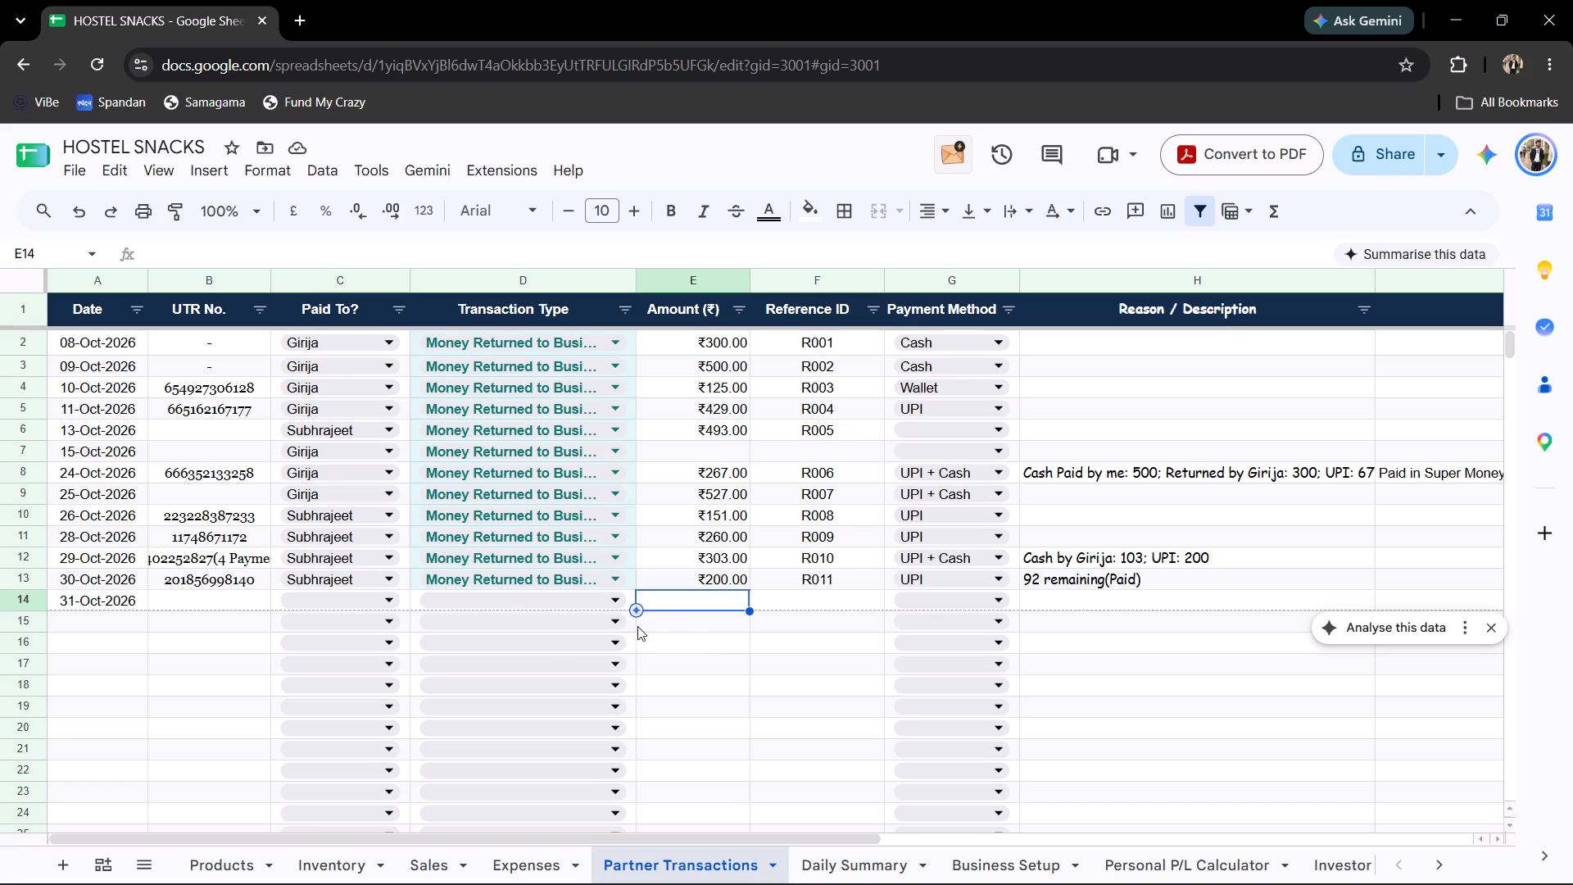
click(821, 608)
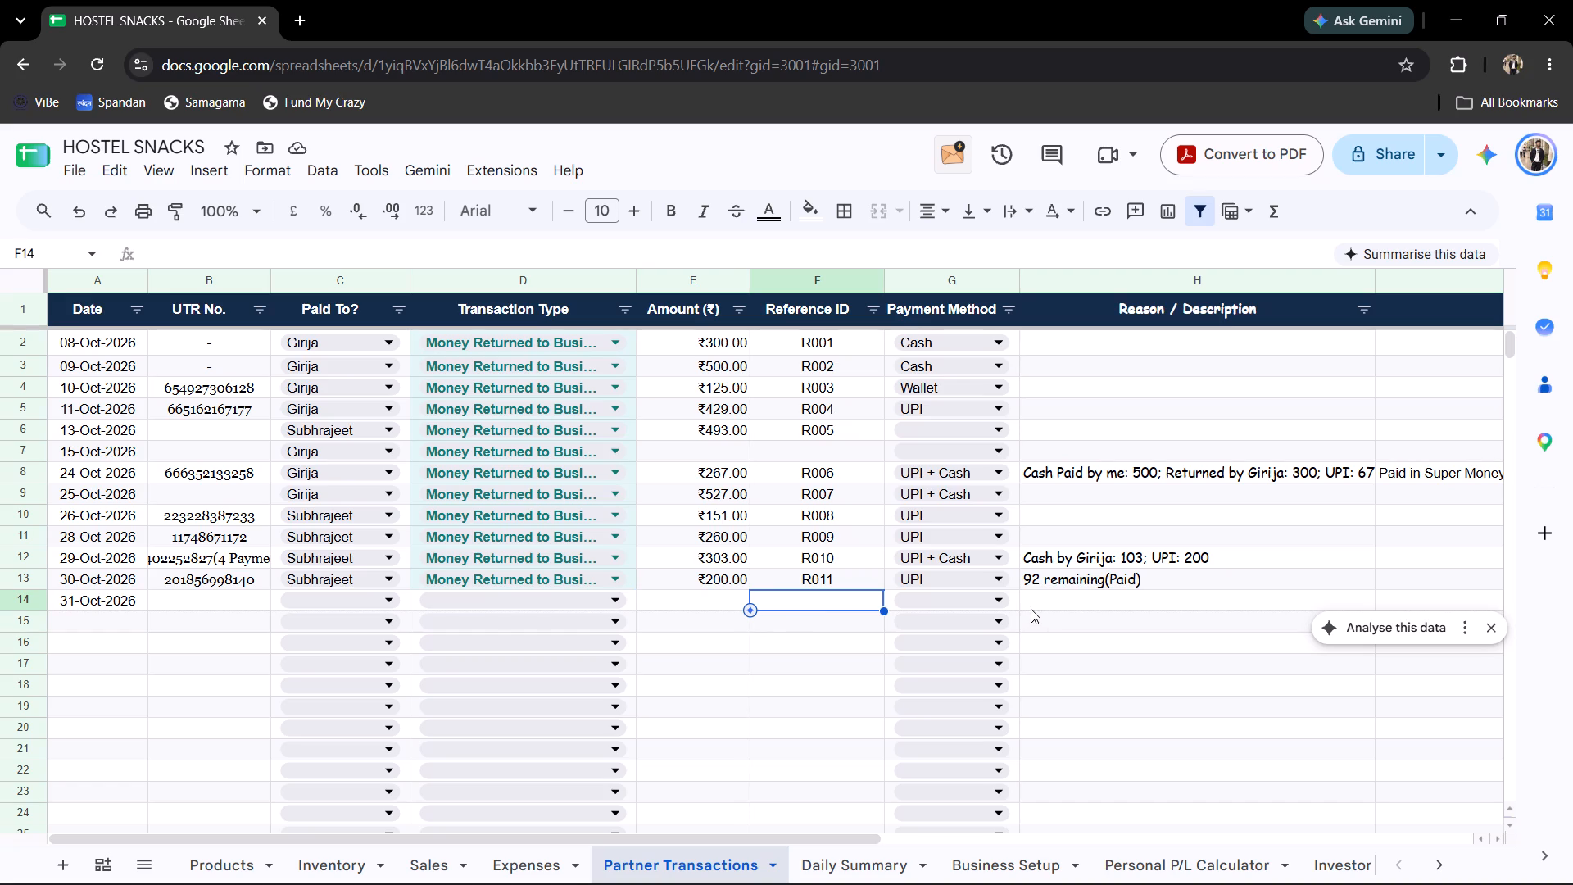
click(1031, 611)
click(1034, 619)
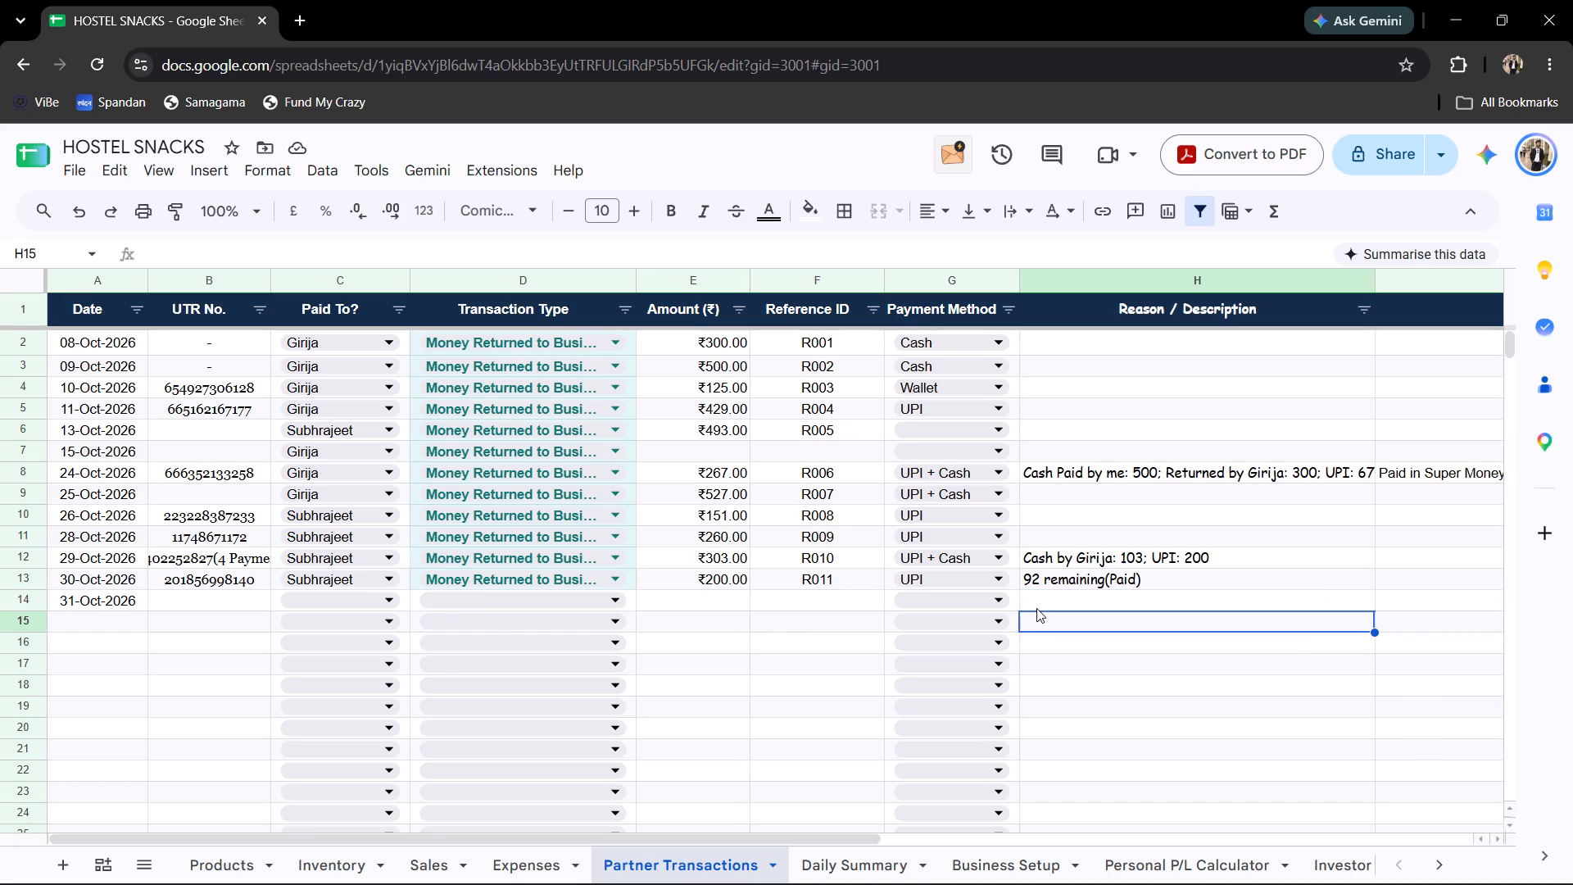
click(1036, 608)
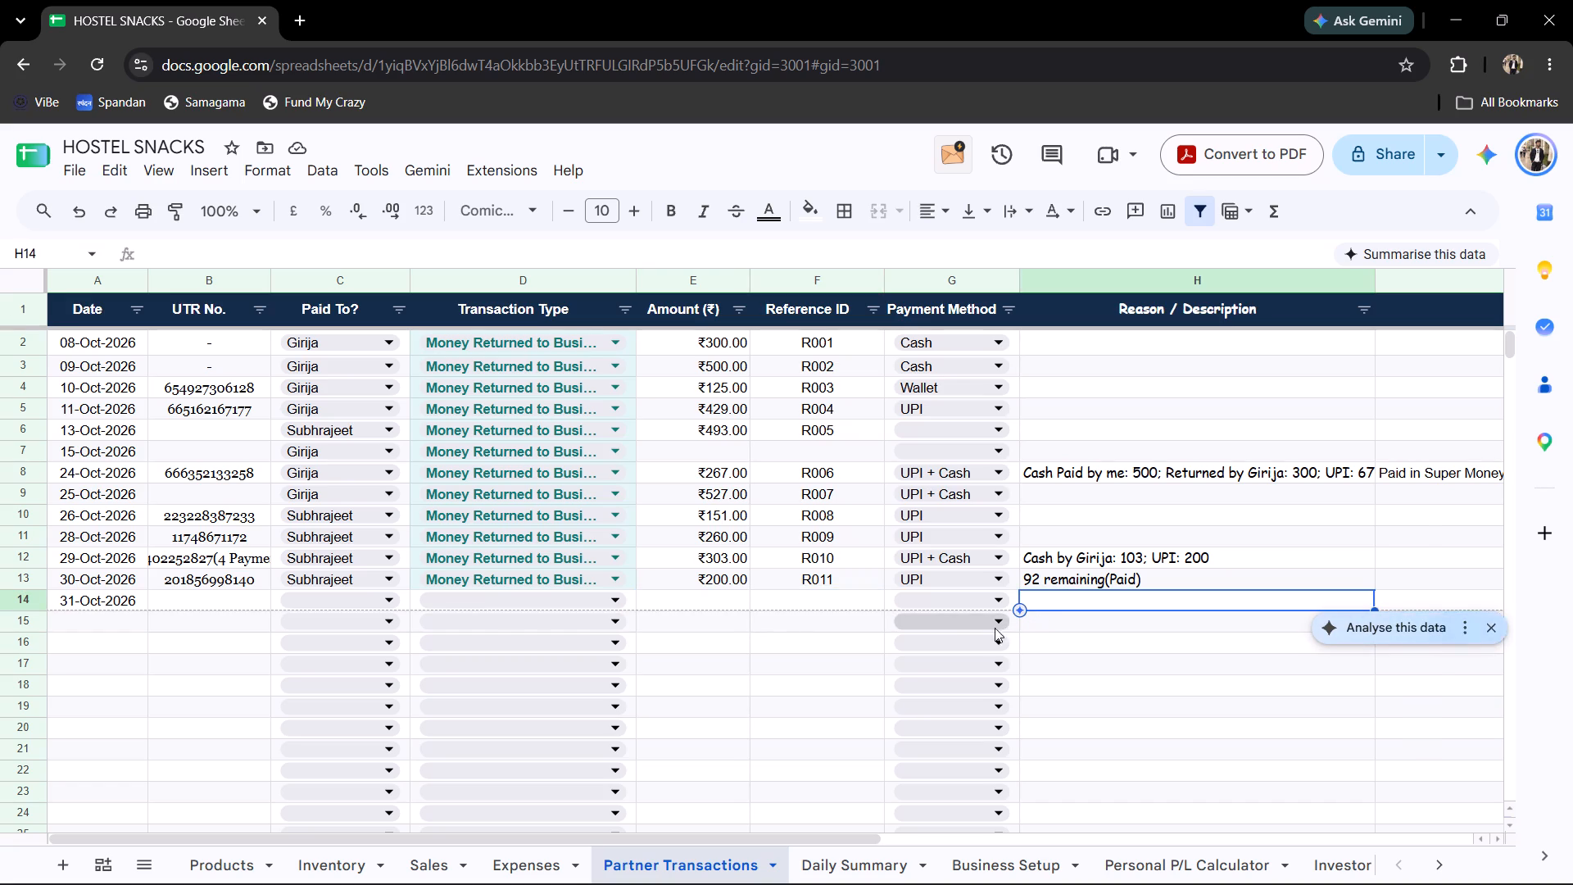
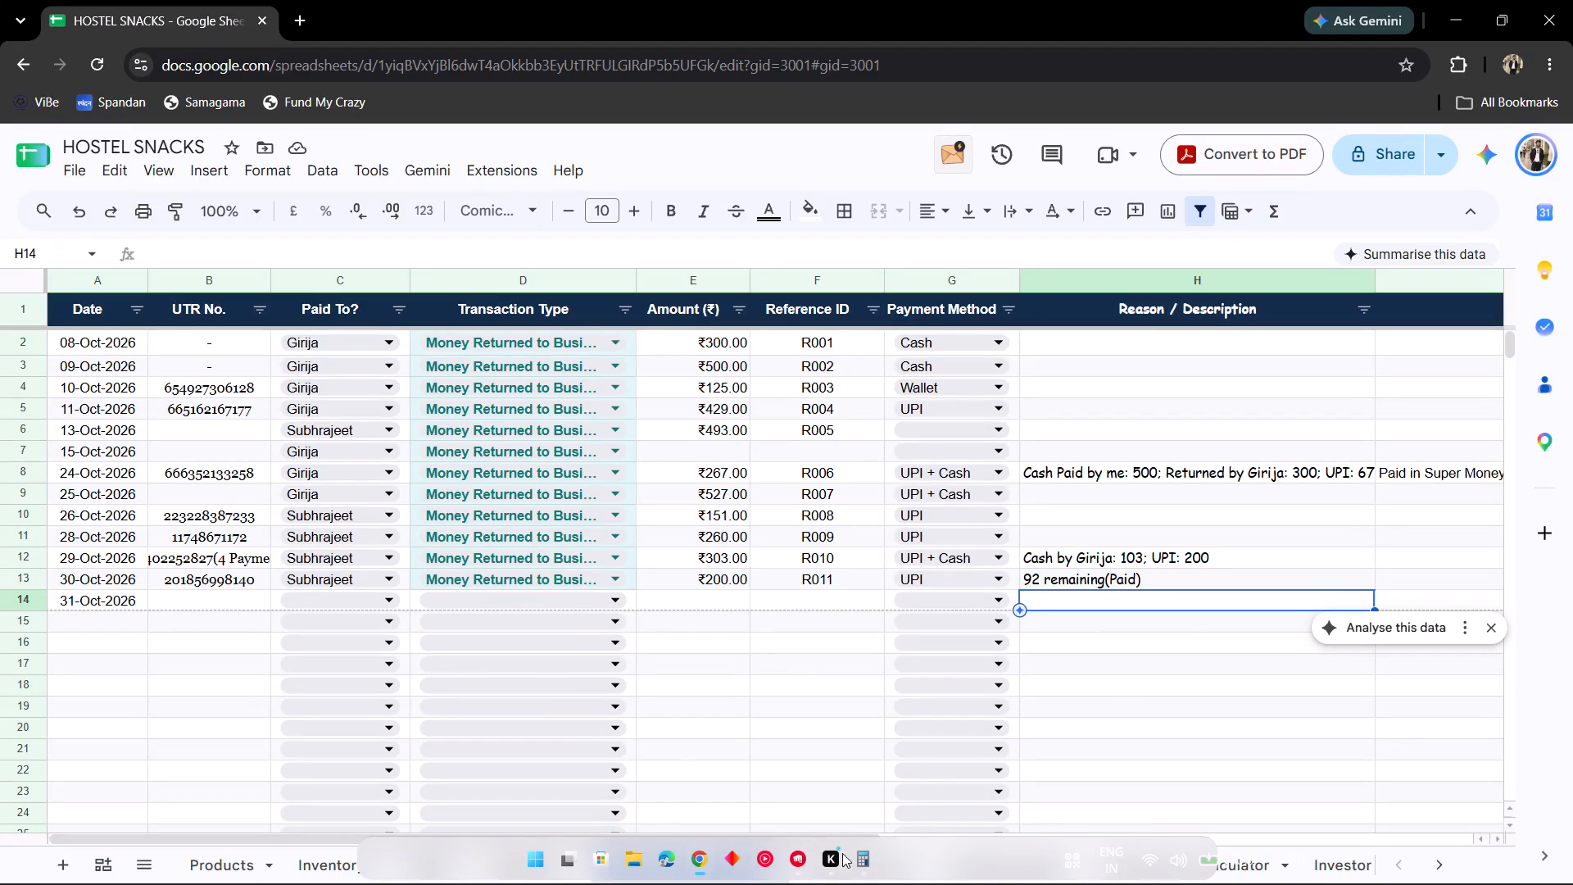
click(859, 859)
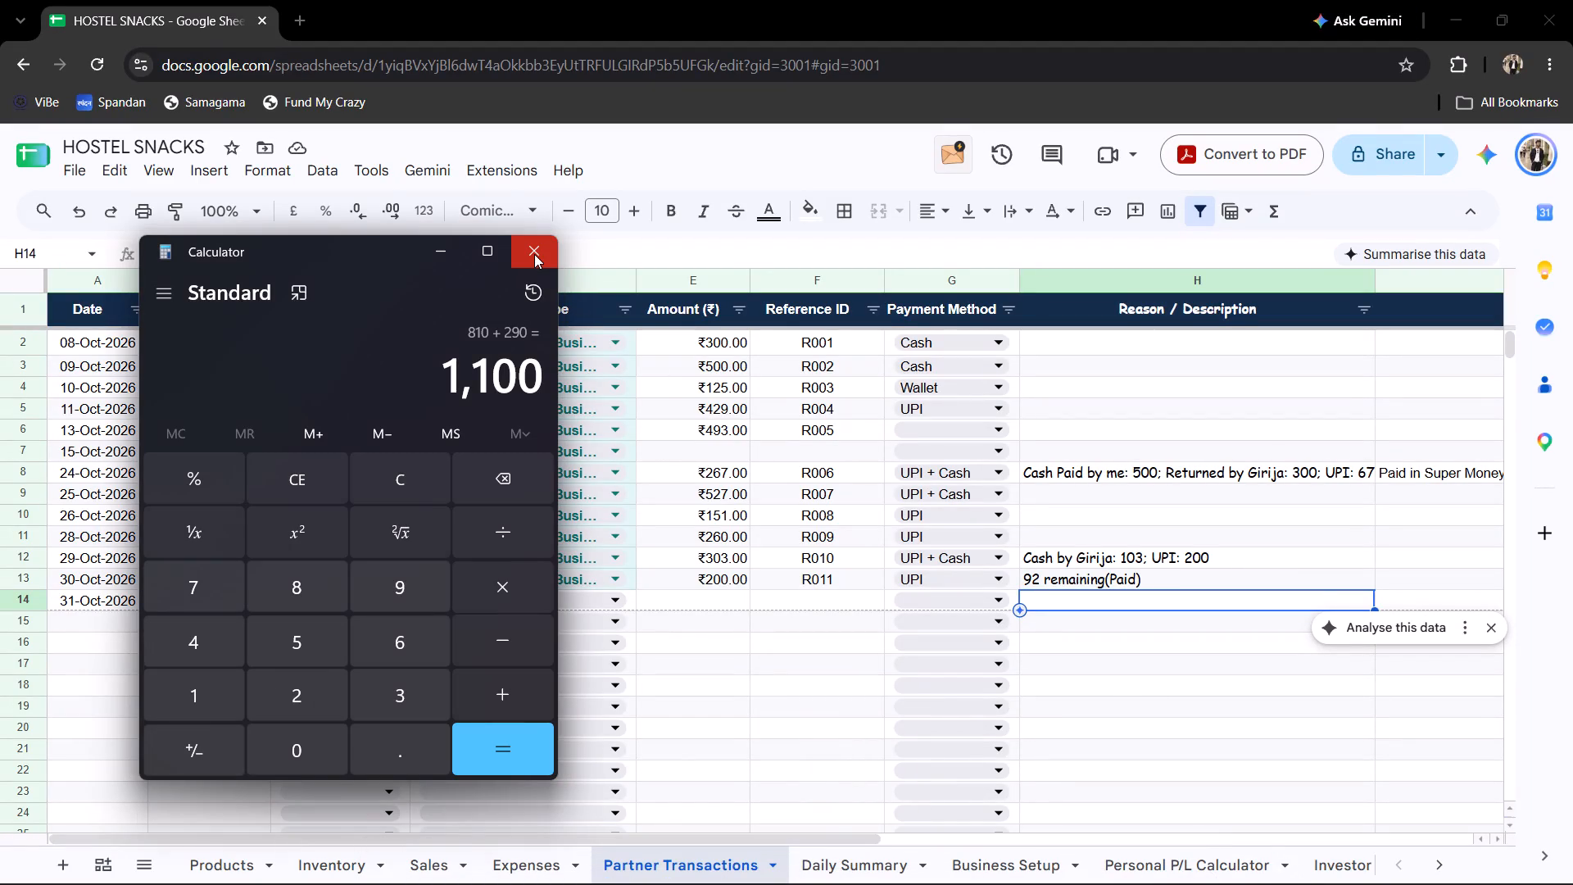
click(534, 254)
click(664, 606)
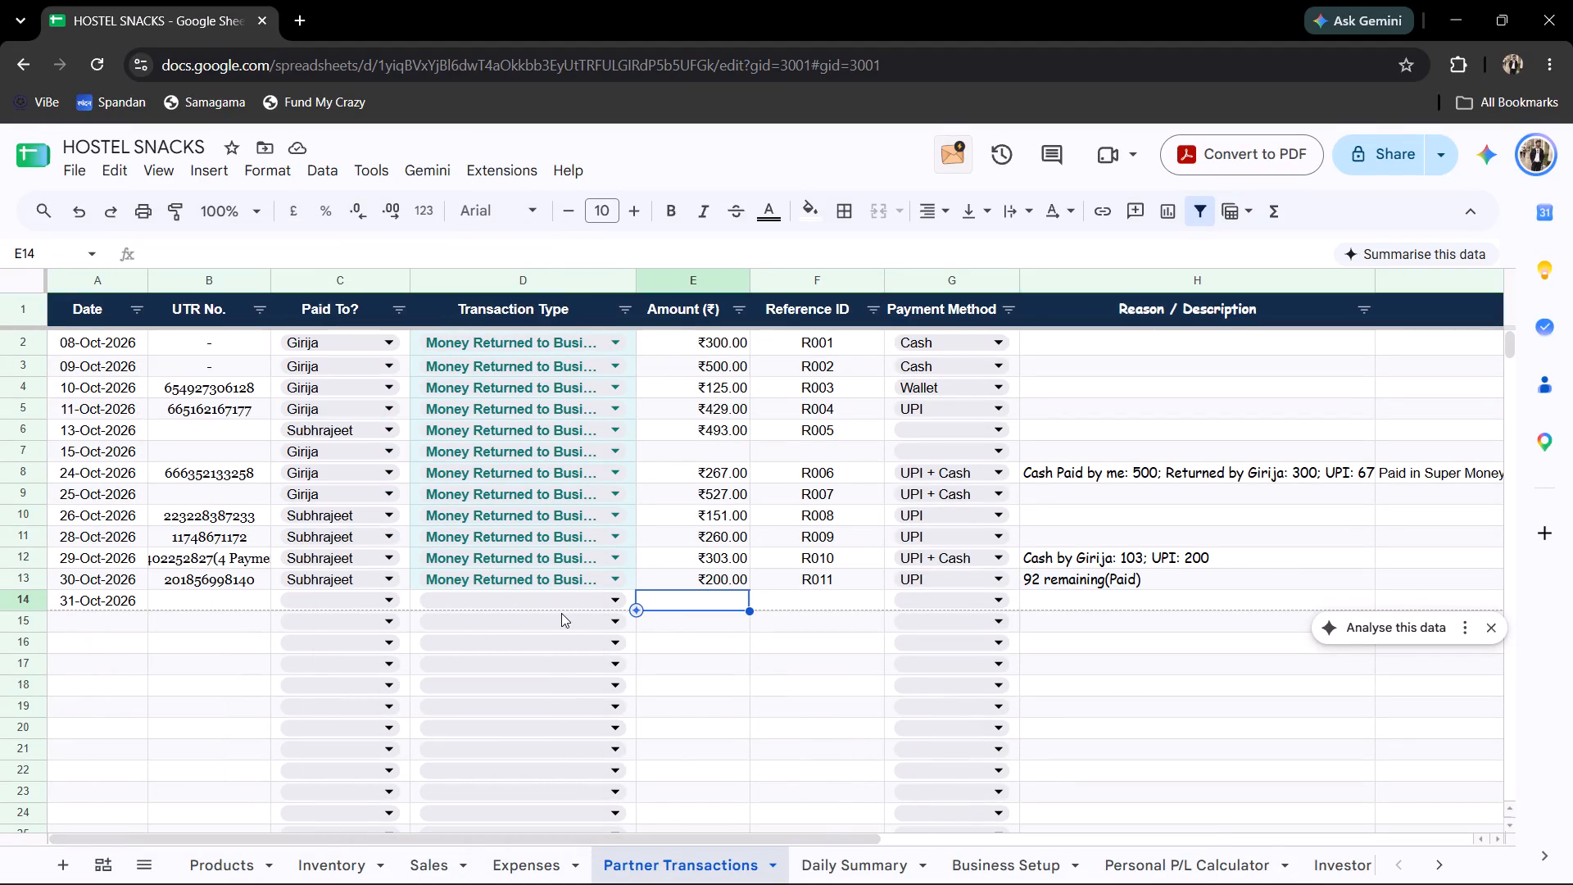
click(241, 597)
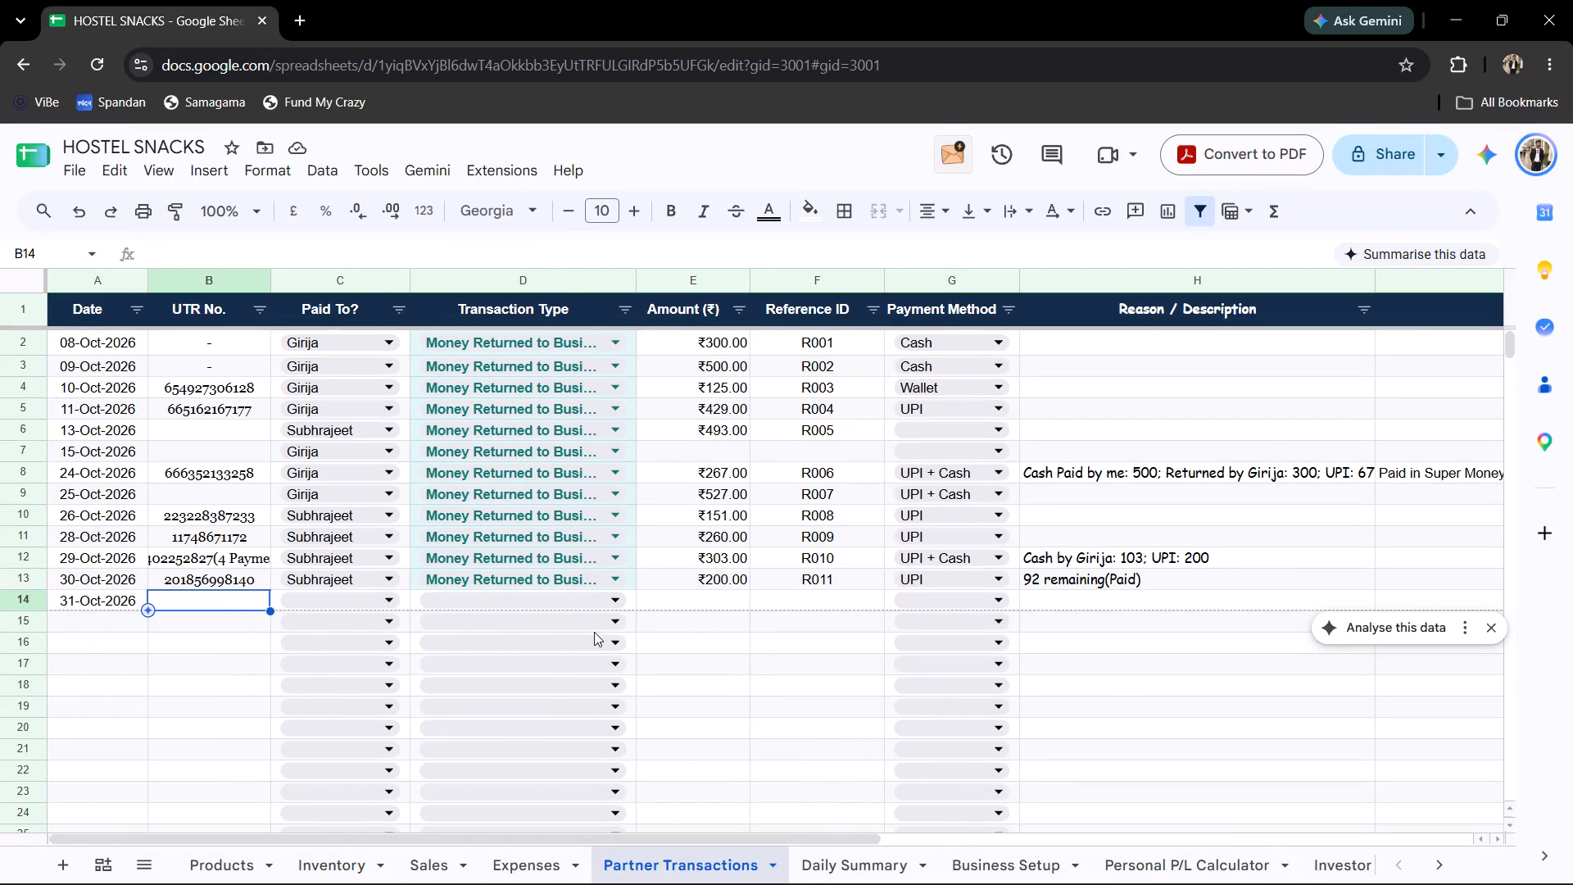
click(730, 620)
Extend the Reference ID series one row from R011 to give the 31-Oct-2026 transaction the ID R012.
click(836, 585)
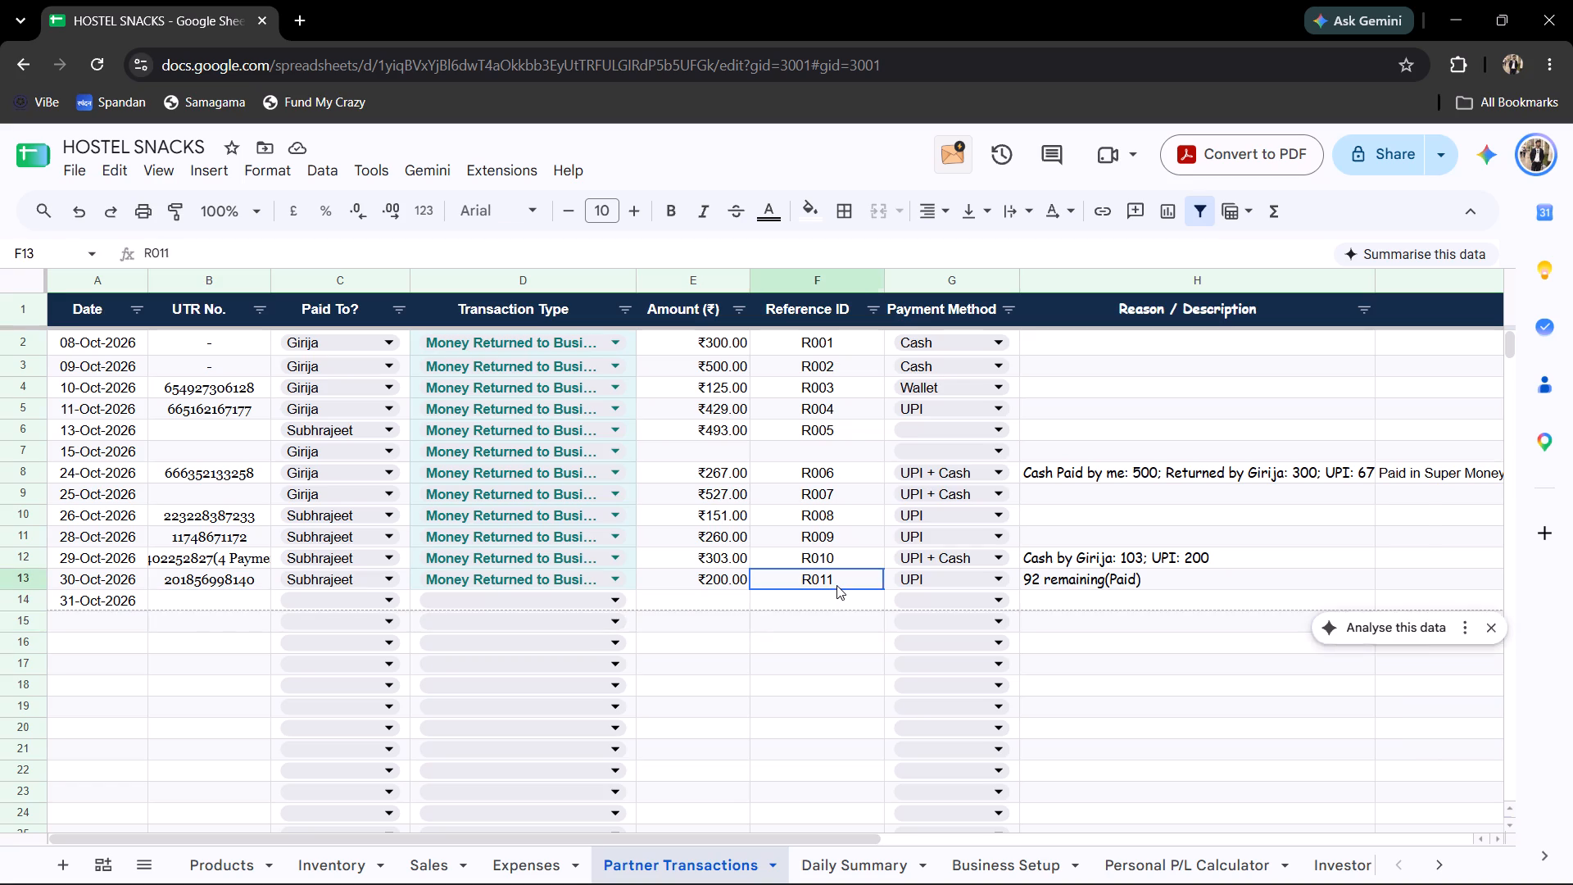
drag(882, 585, 885, 597)
click(857, 656)
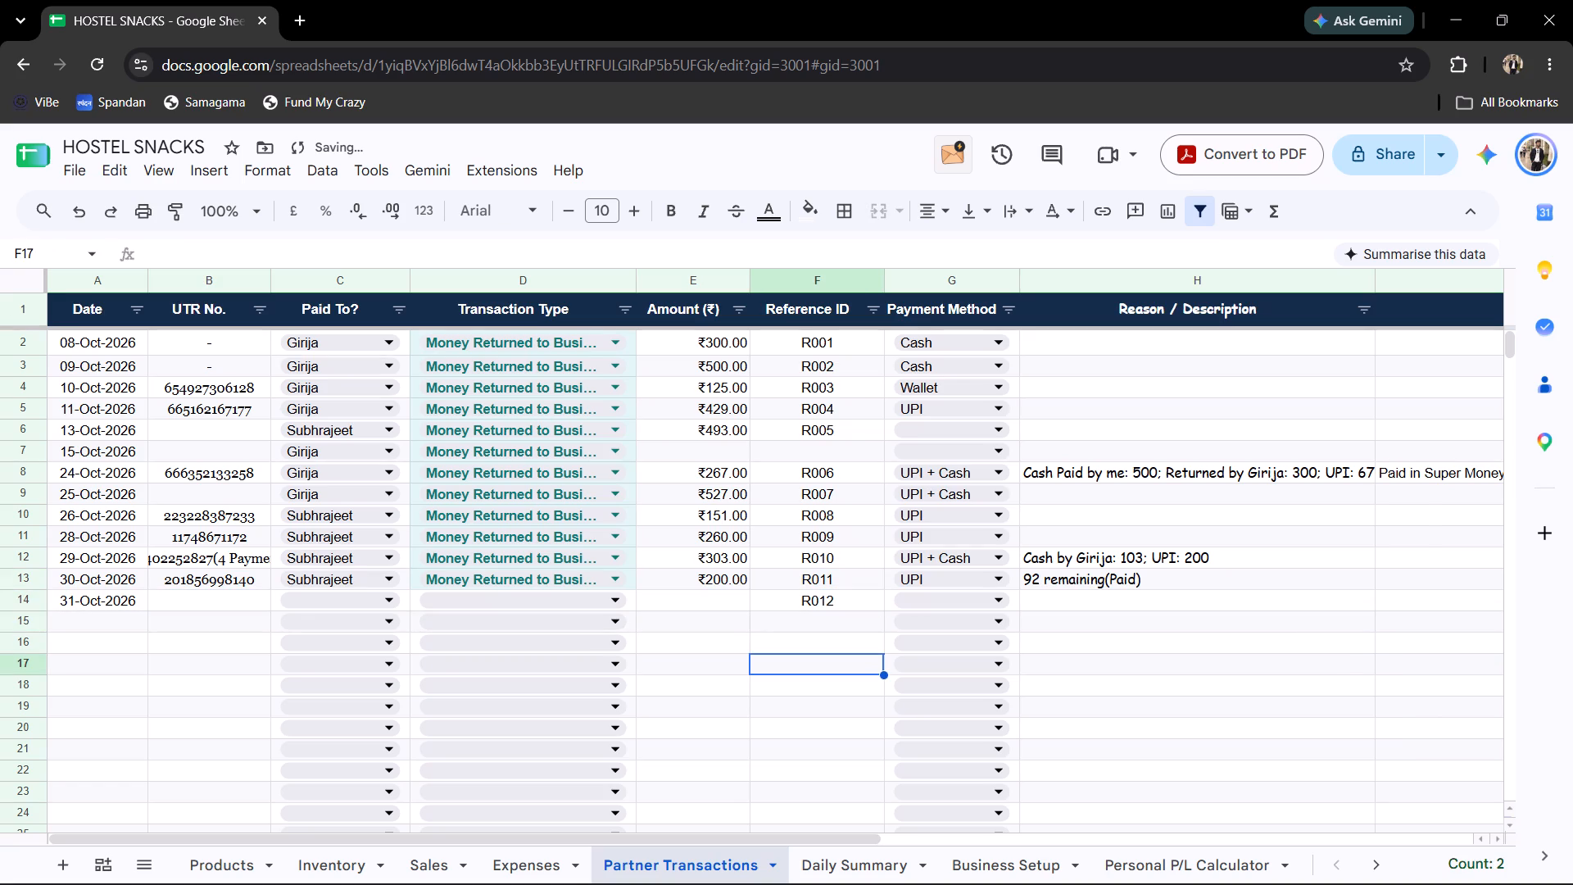
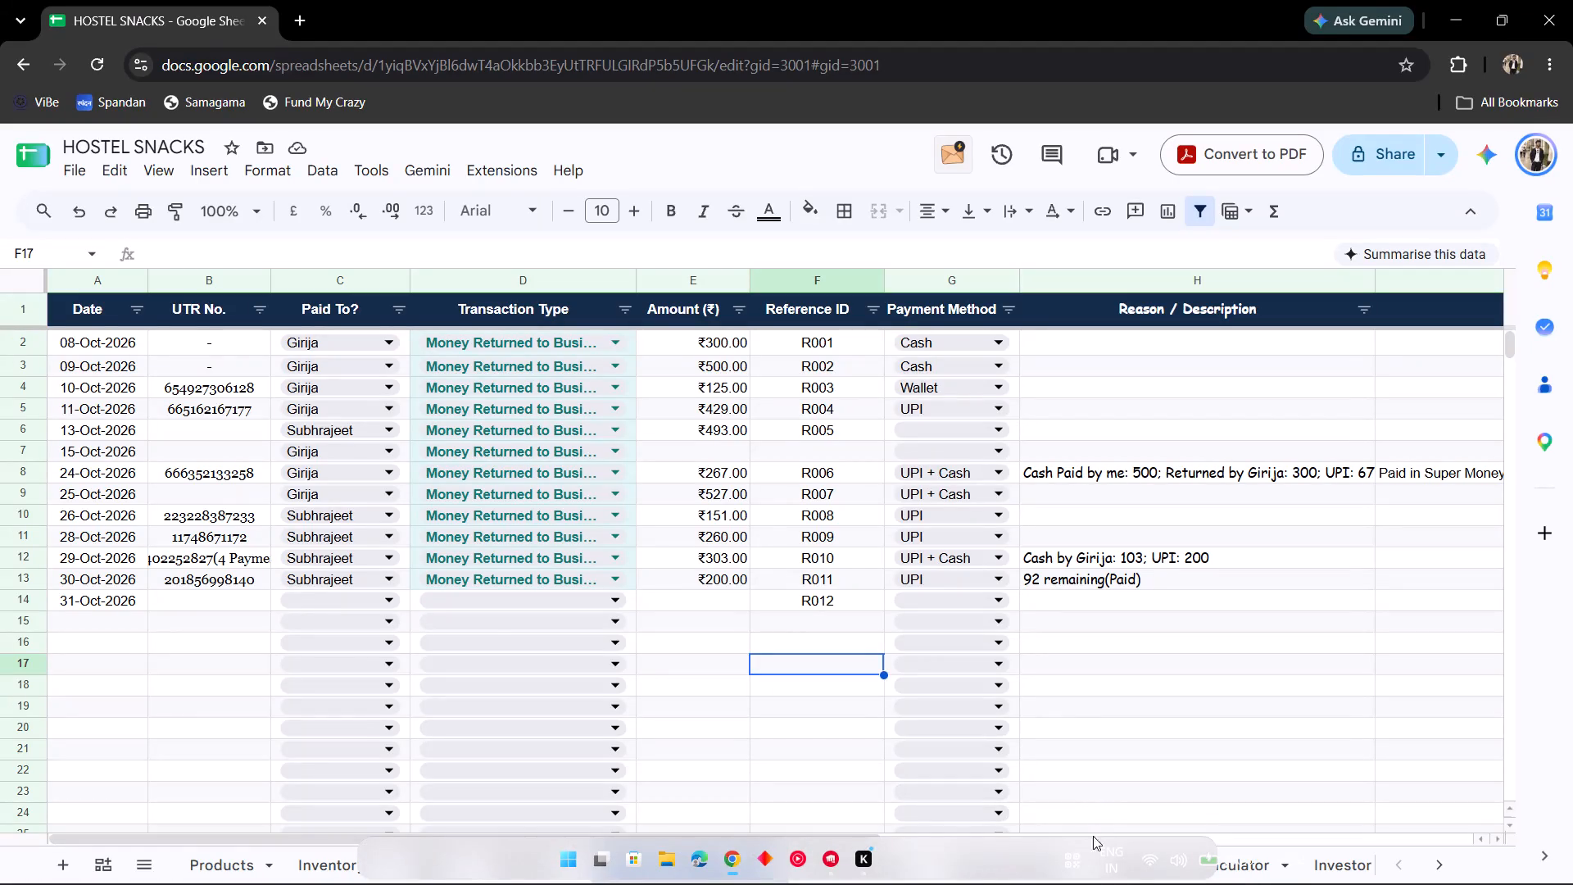
Switch from the HOSTEL SNACKS spreadsheet to the WhatsApp desktop app.
click(562, 853)
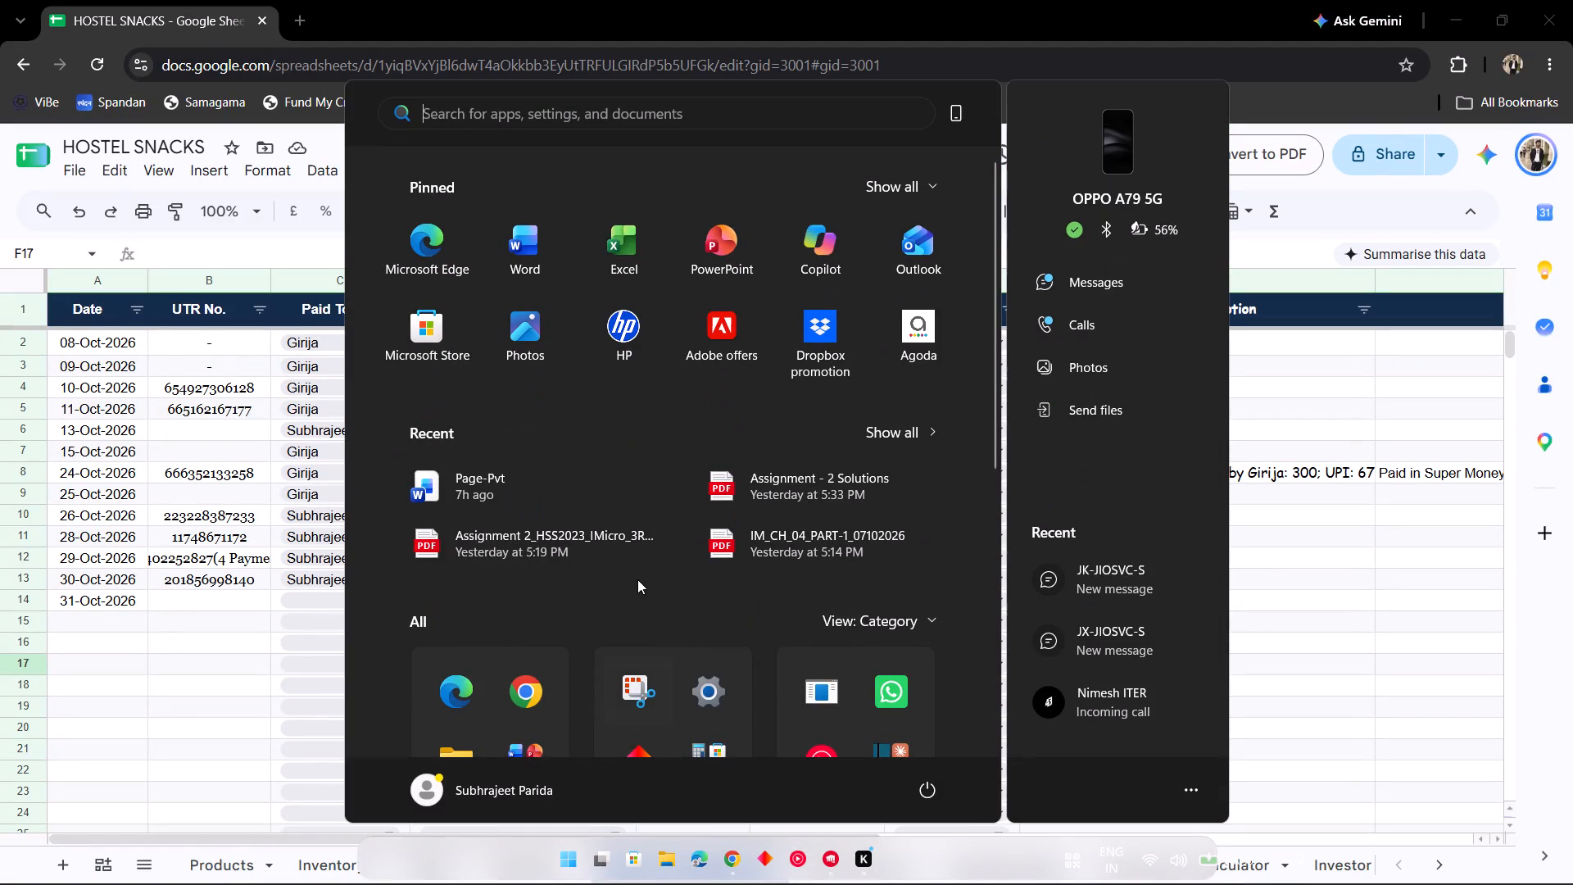
click(914, 689)
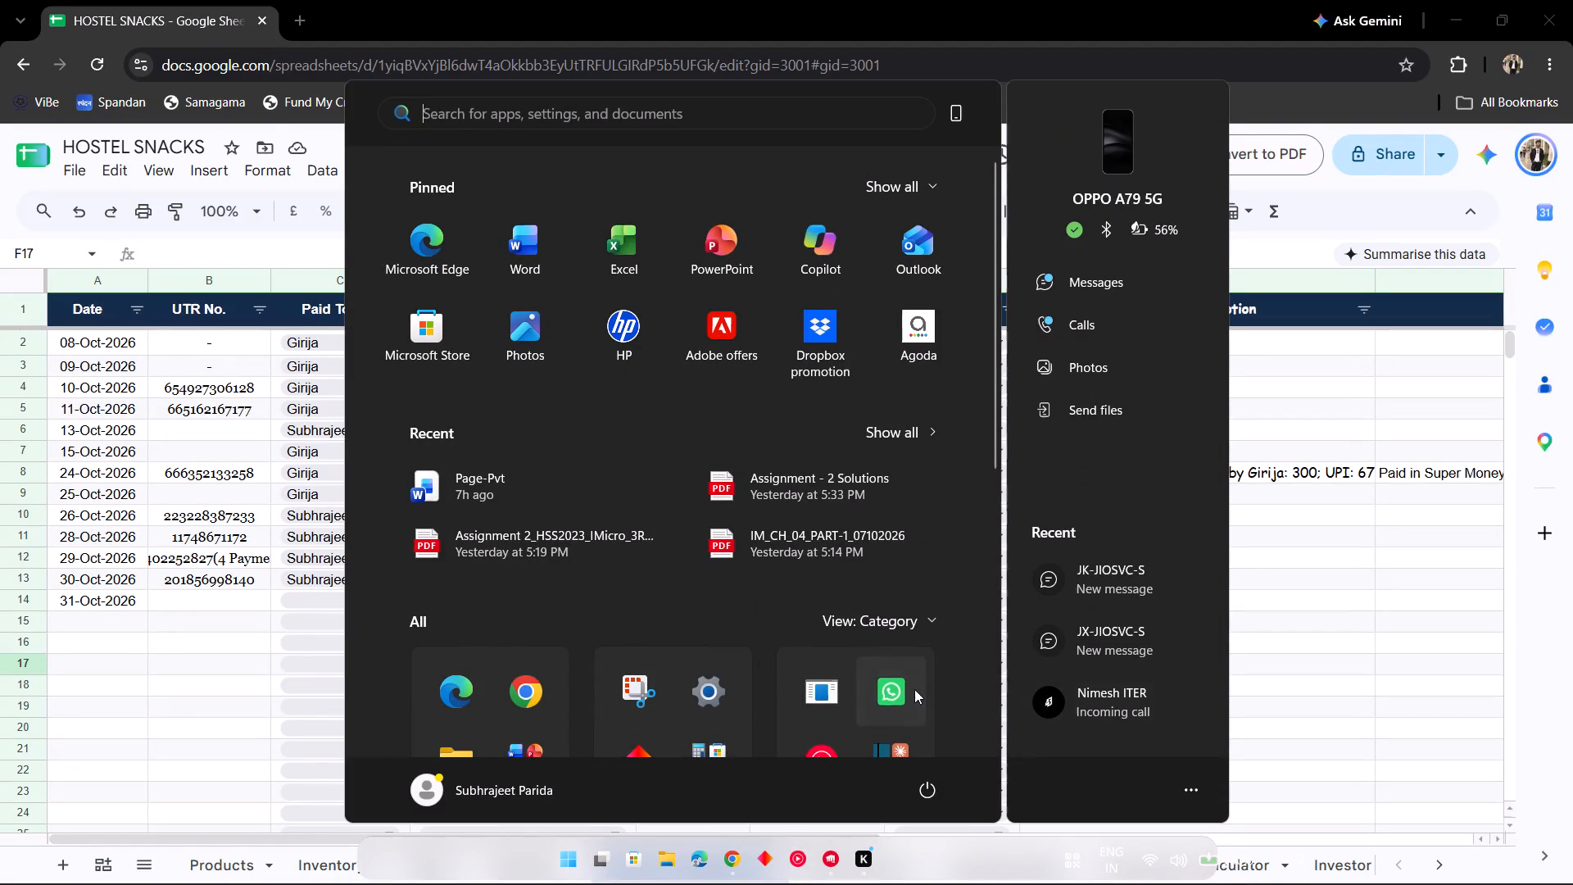
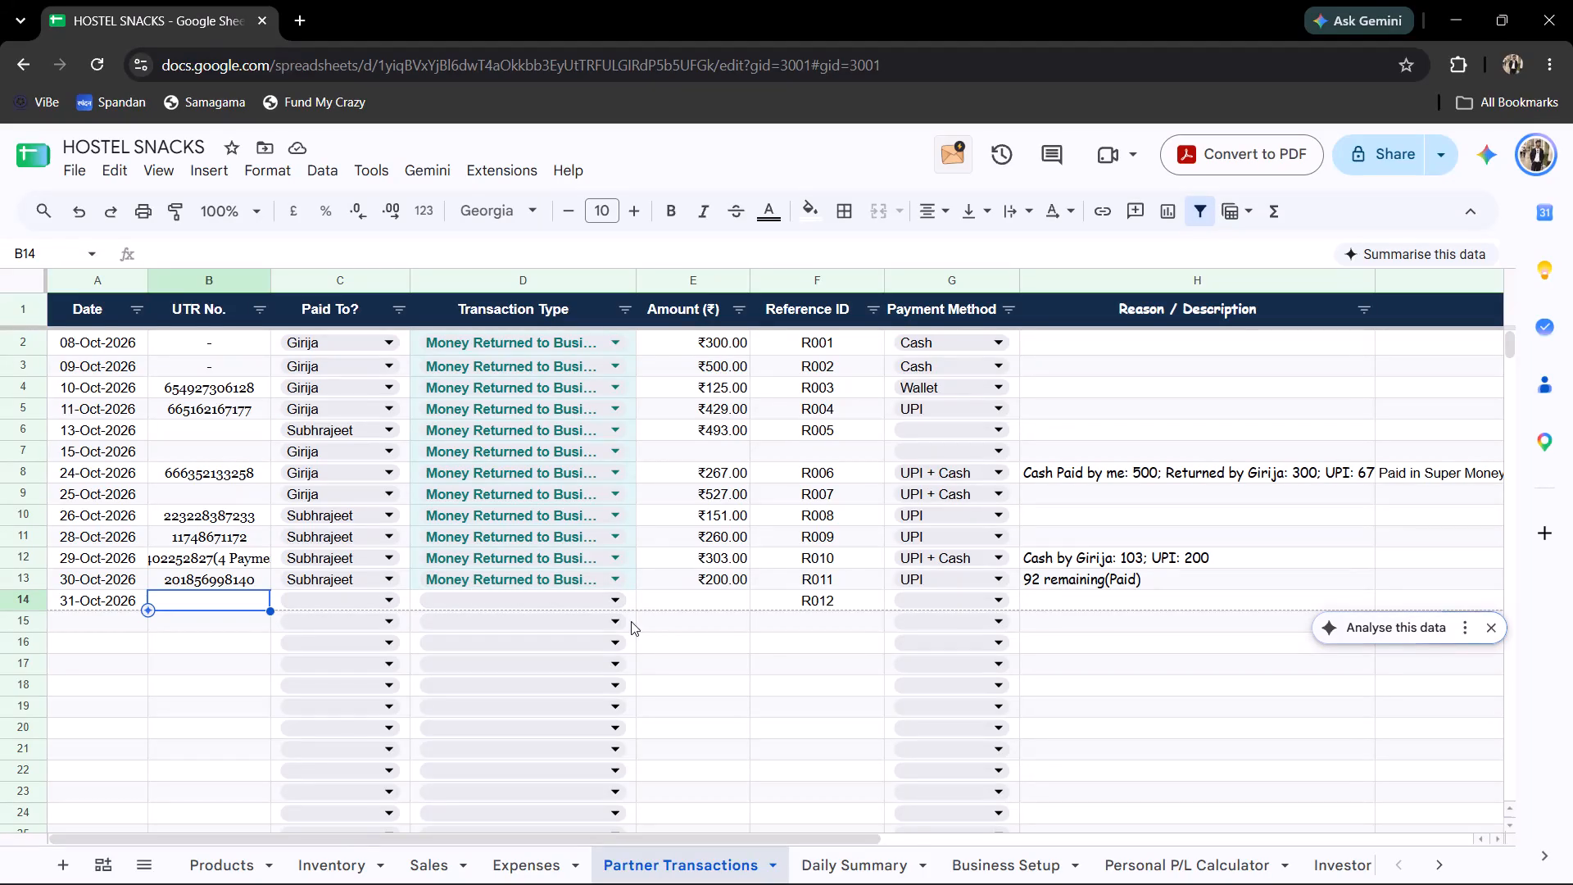
Review the 31-Oct-2026 entries across the Partner Transactions, Expenses, Personal P/L Calculator and Investor Settlement sheets.
click(678, 605)
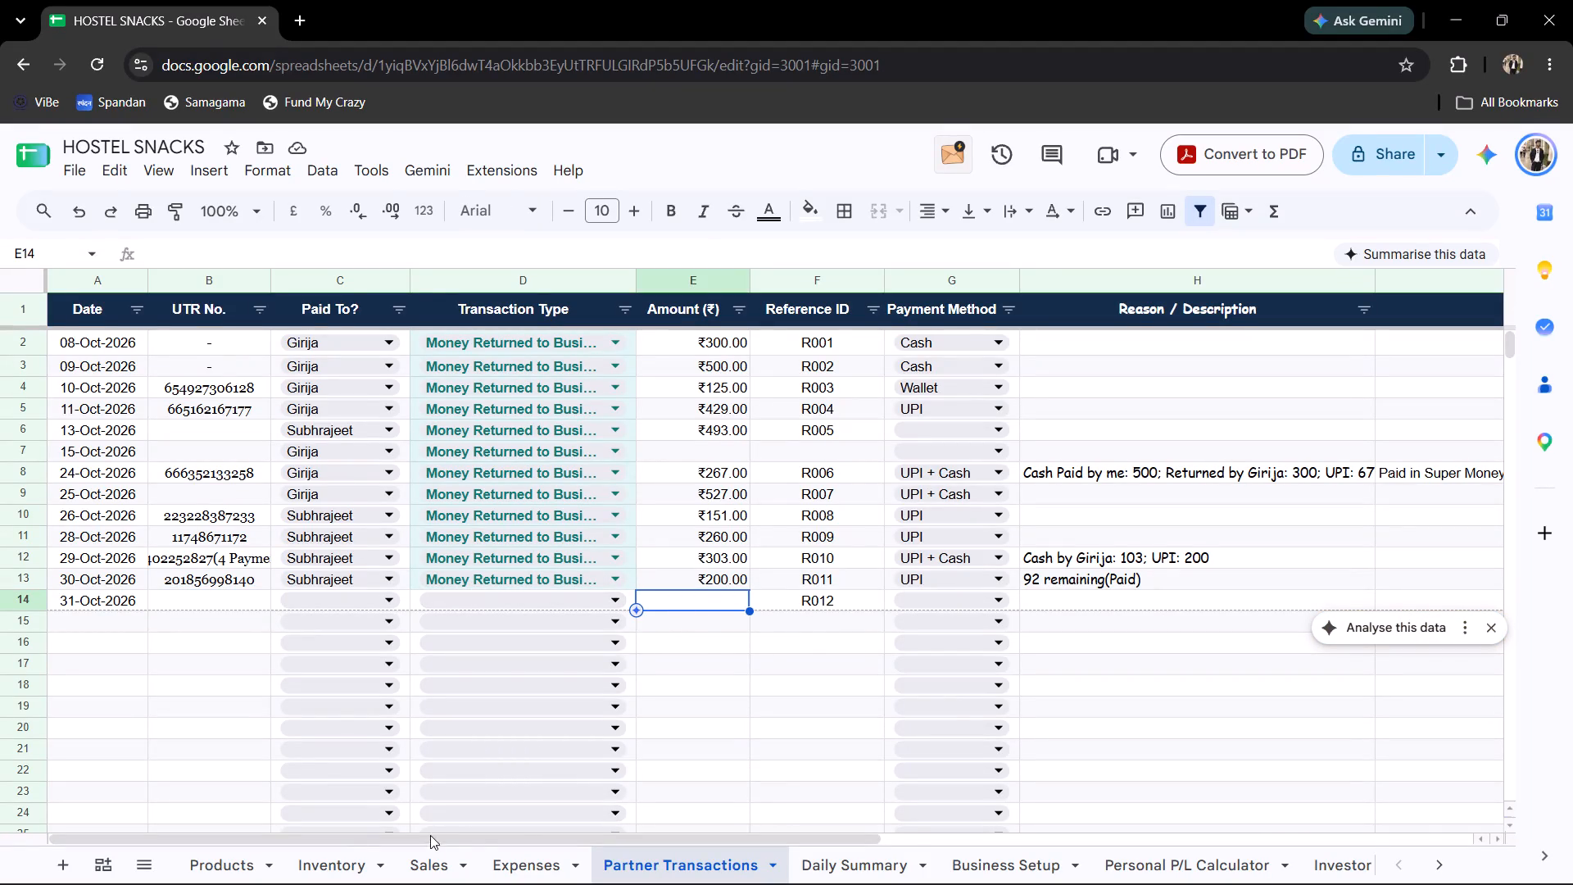
click(506, 846)
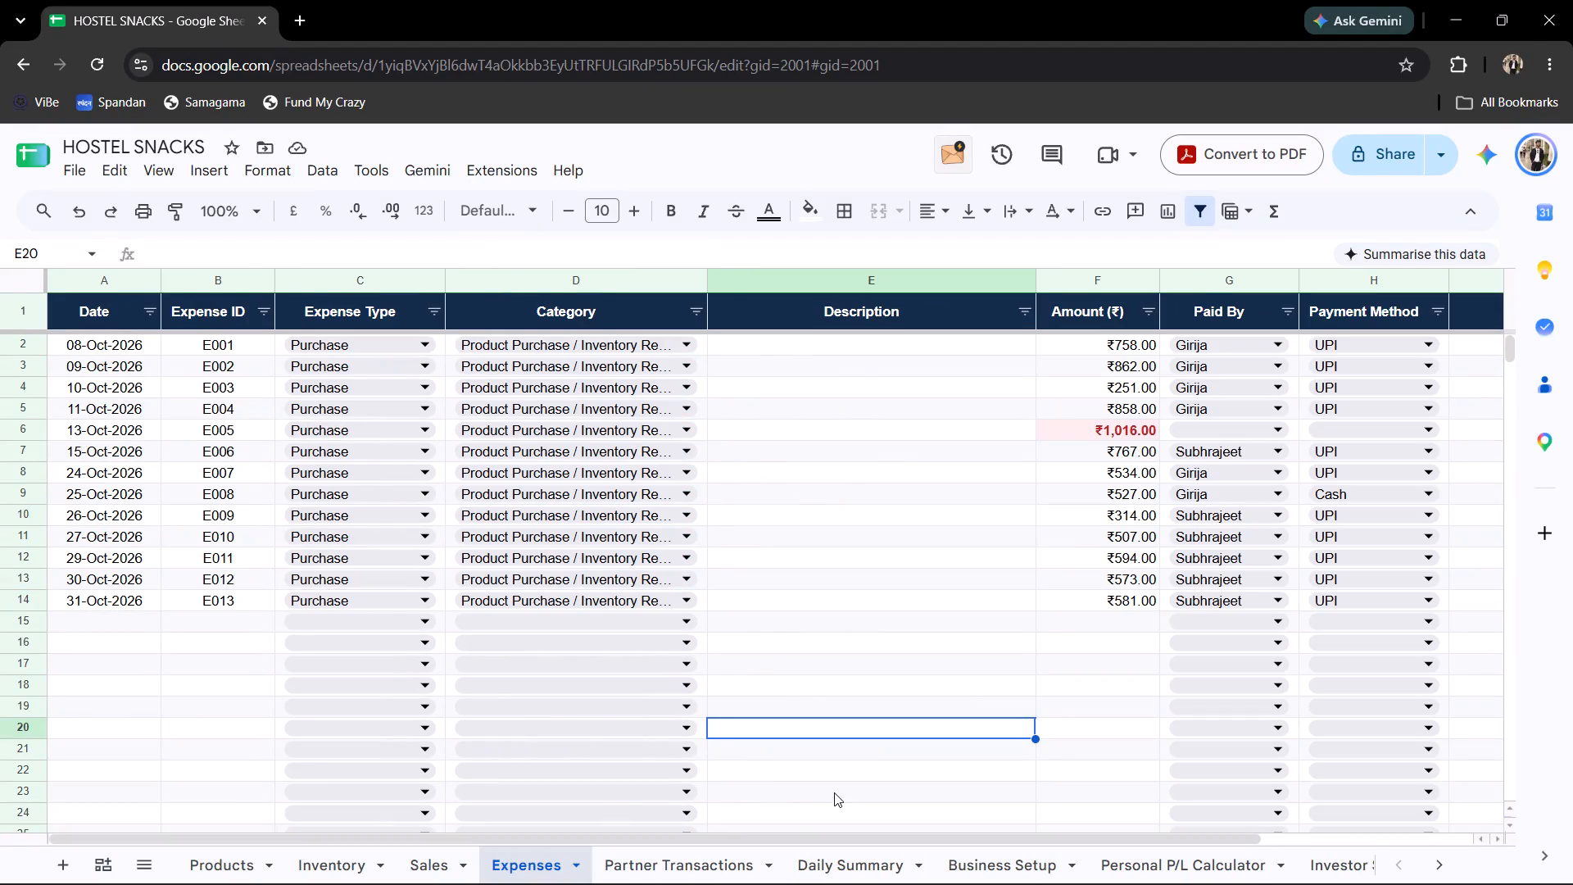
click(1057, 610)
click(1174, 861)
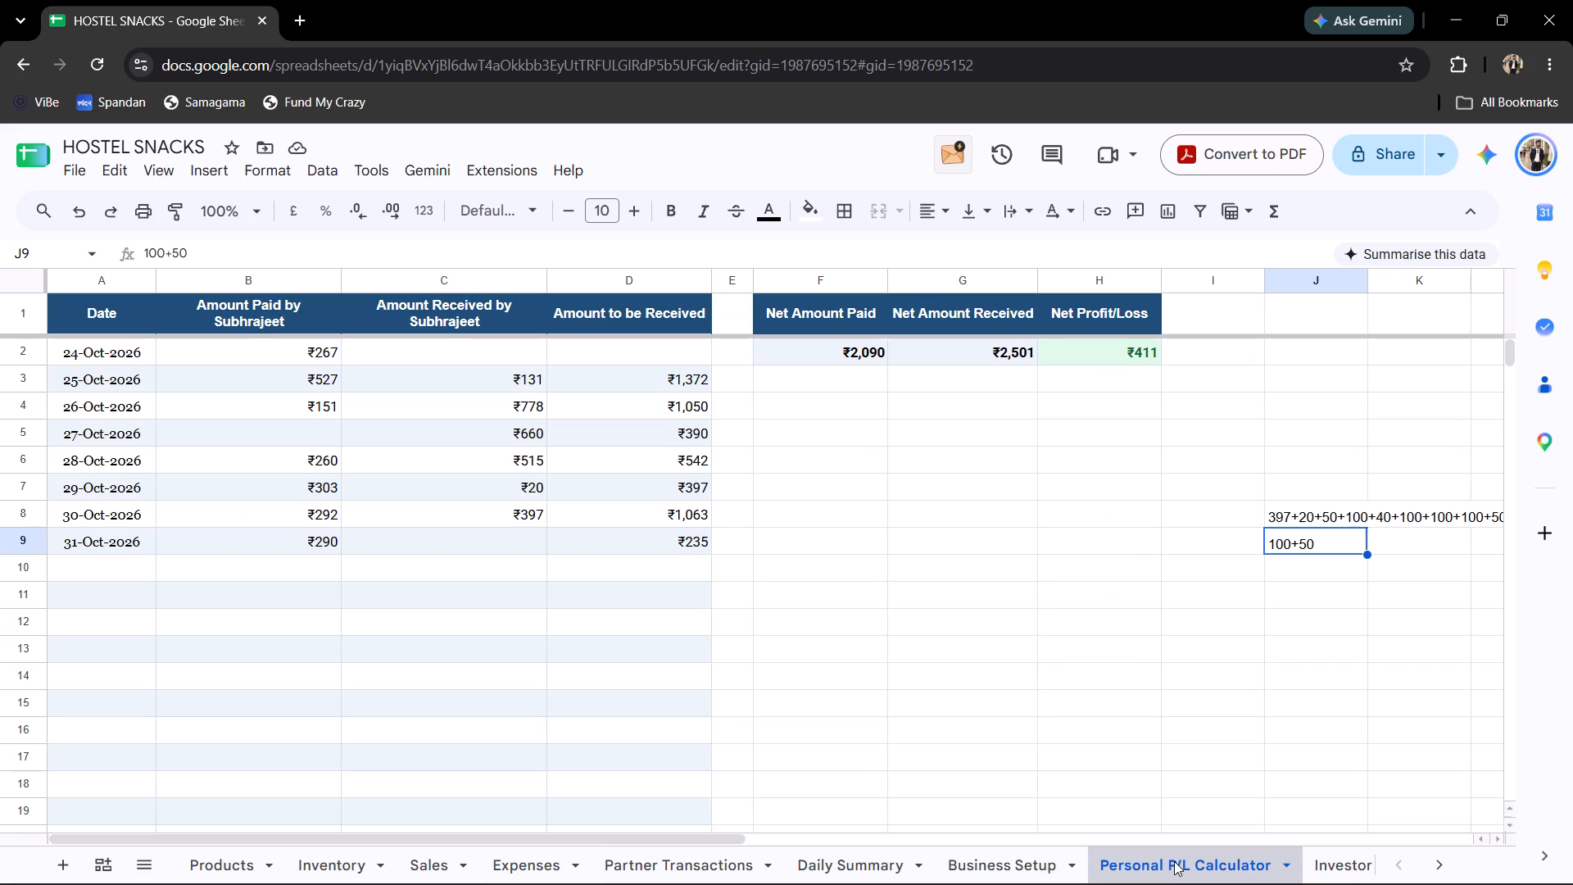
scroll(1174, 861, down, 3)
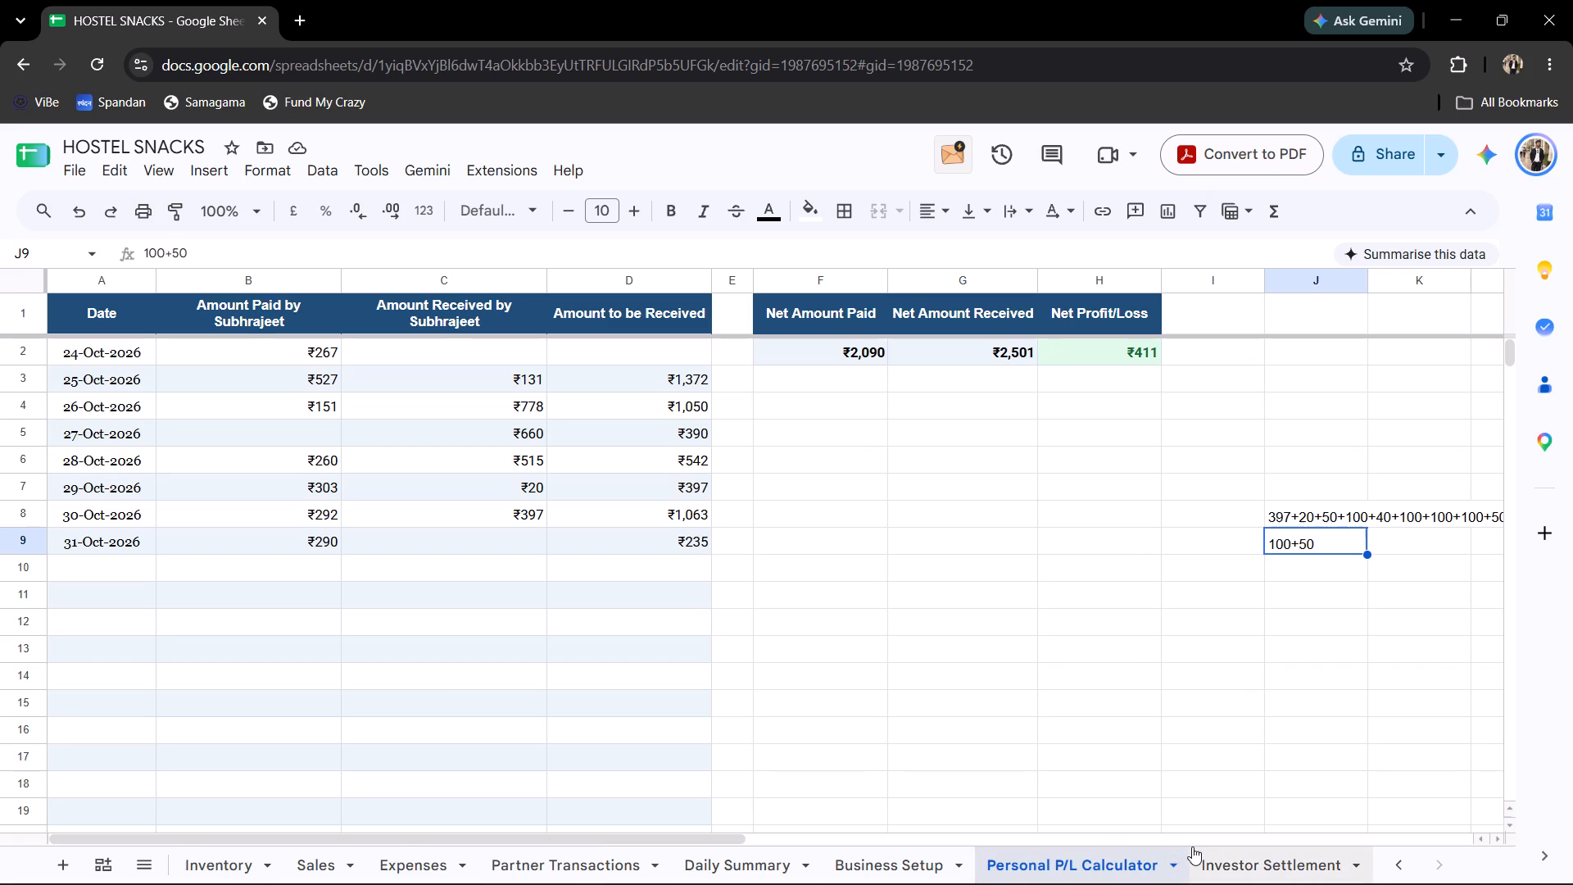
click(1206, 851)
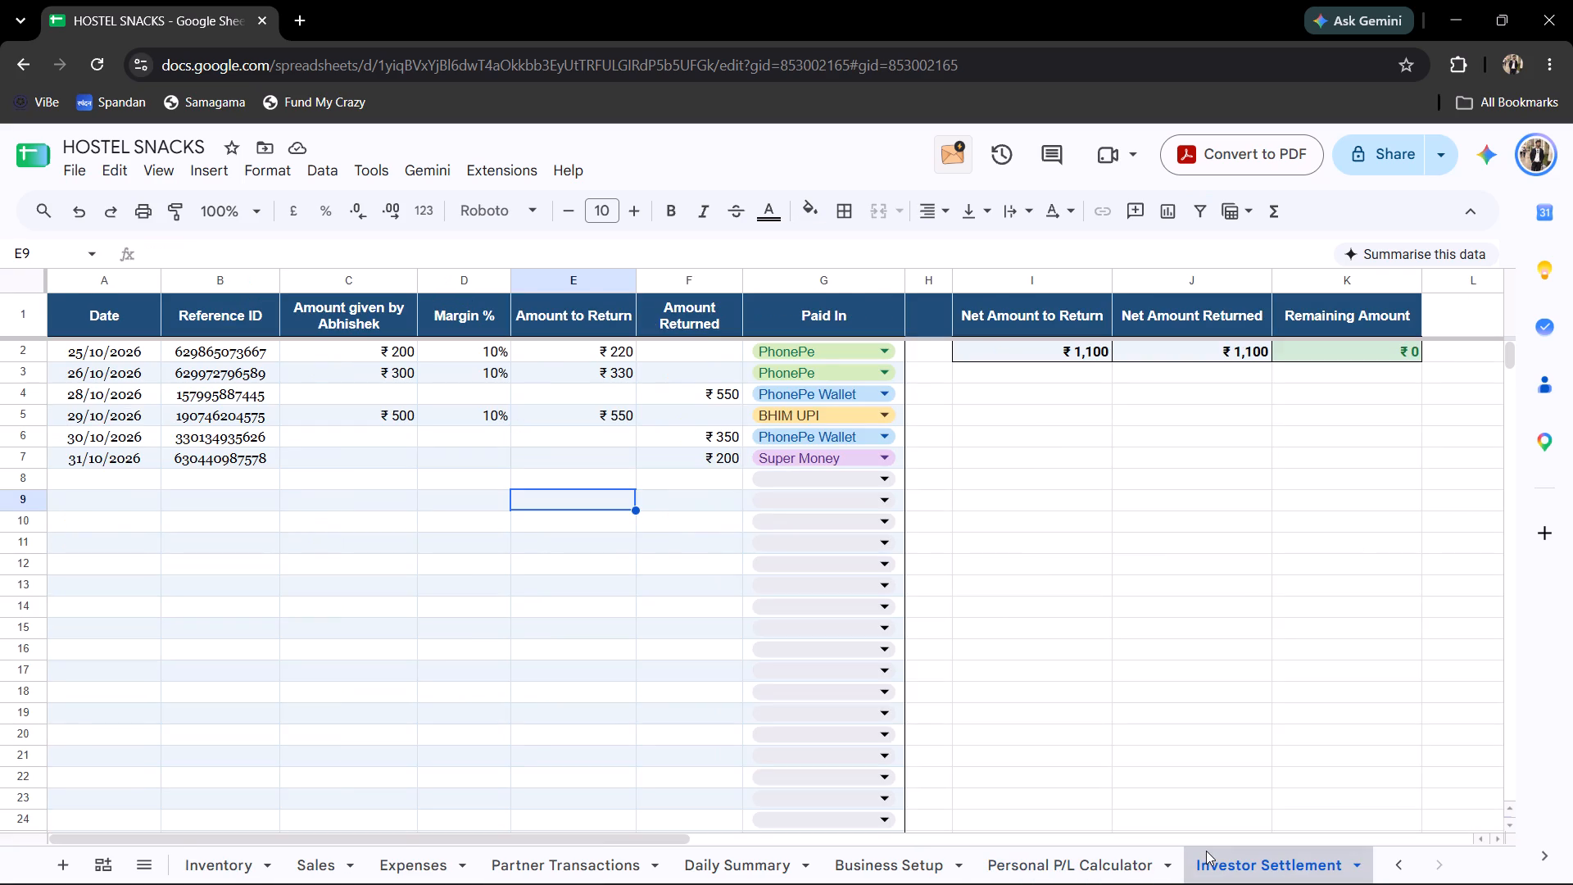
click(301, 461)
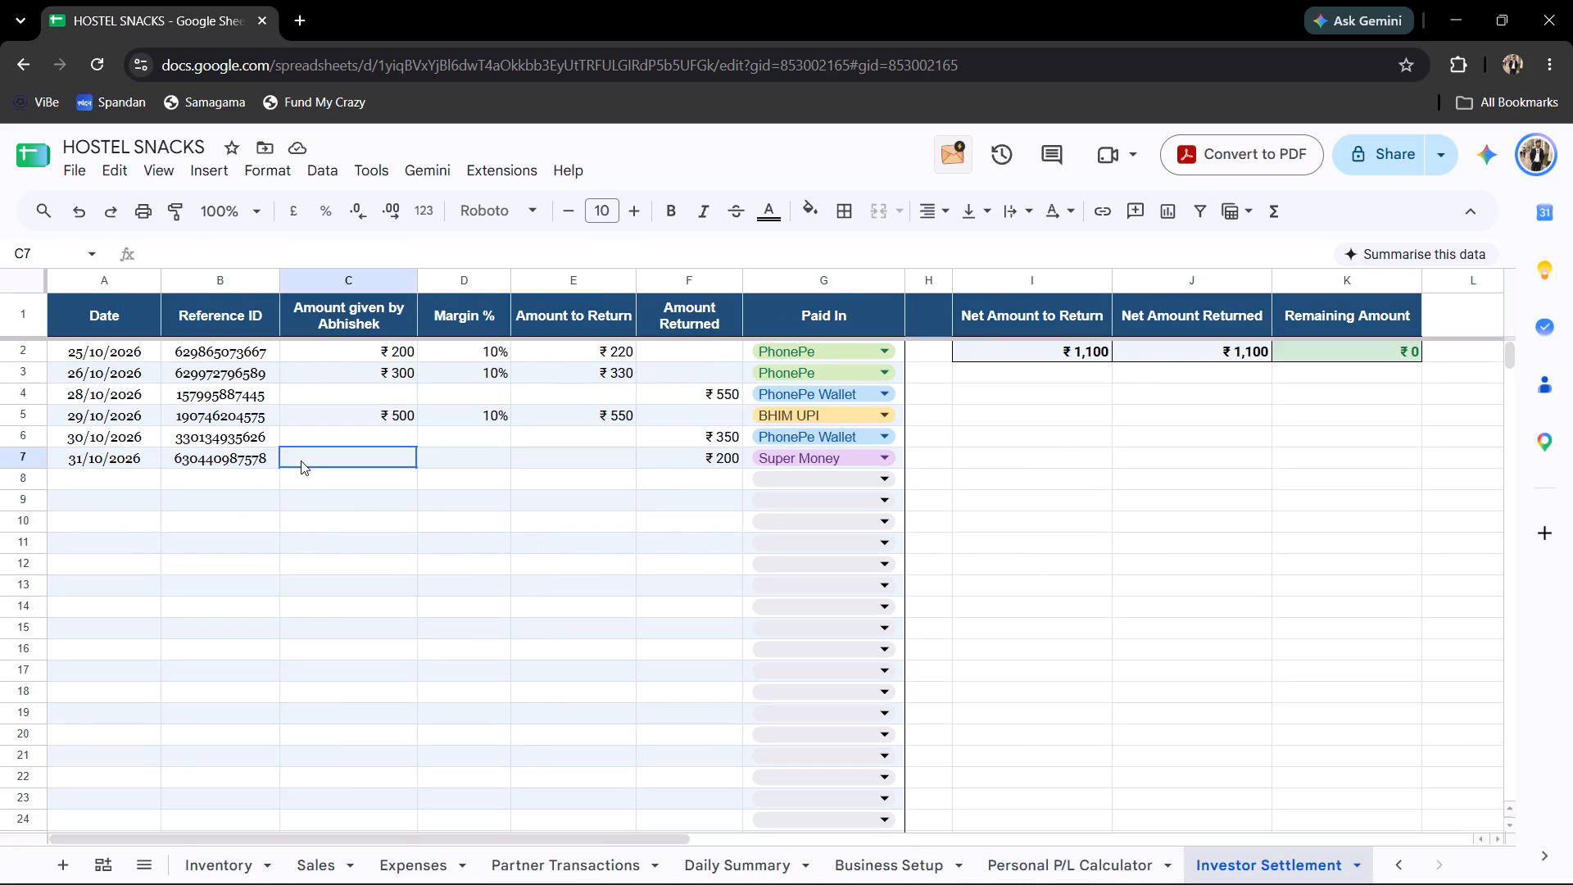
click(1040, 867)
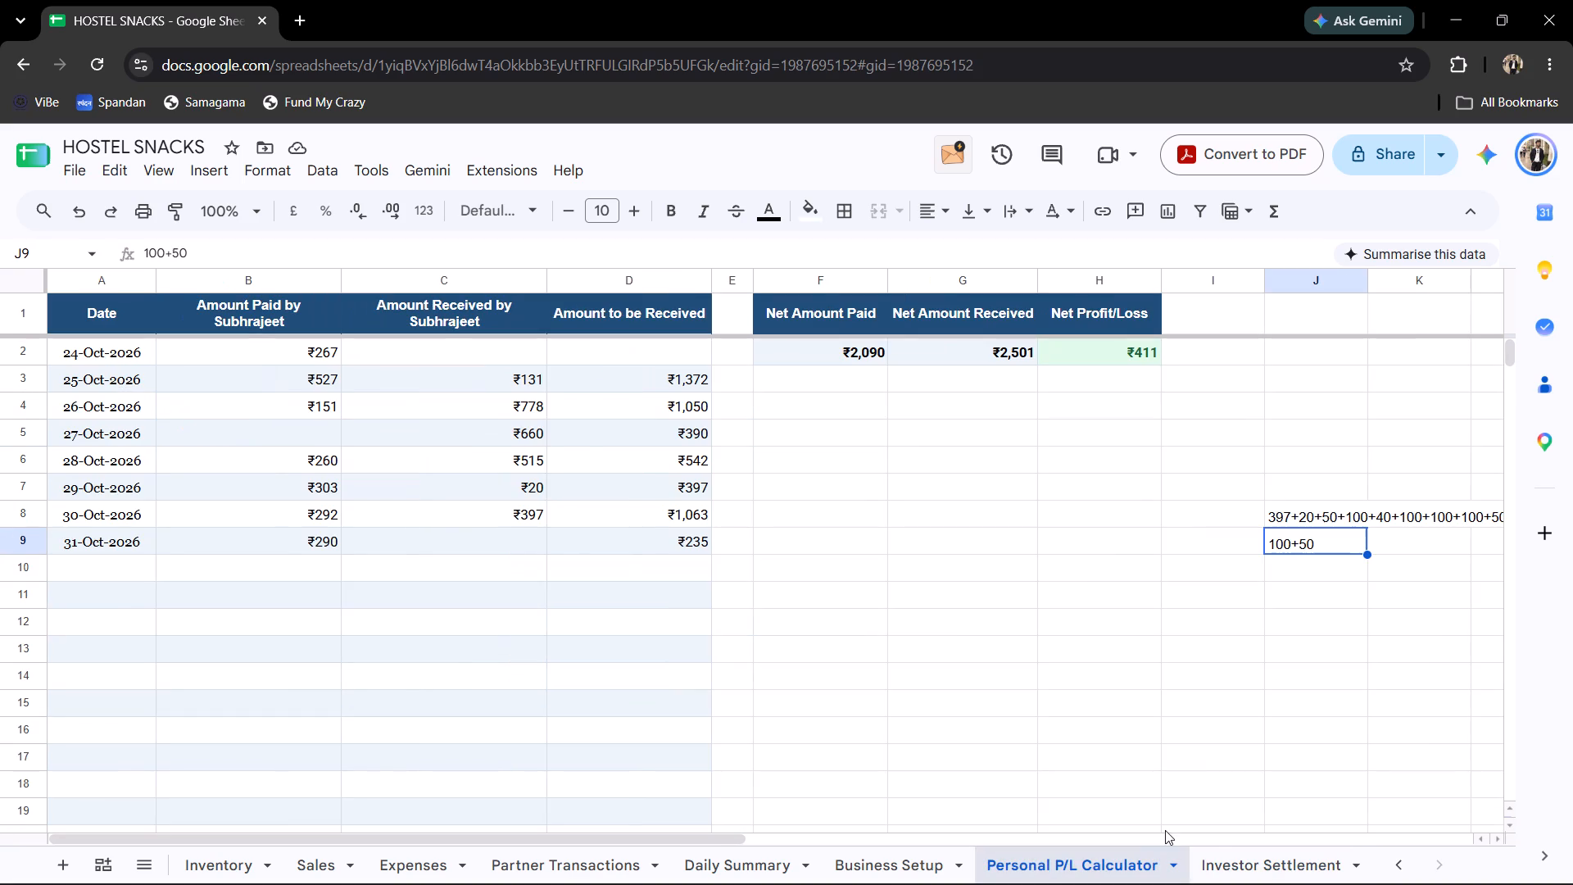
click(1249, 866)
click(1114, 873)
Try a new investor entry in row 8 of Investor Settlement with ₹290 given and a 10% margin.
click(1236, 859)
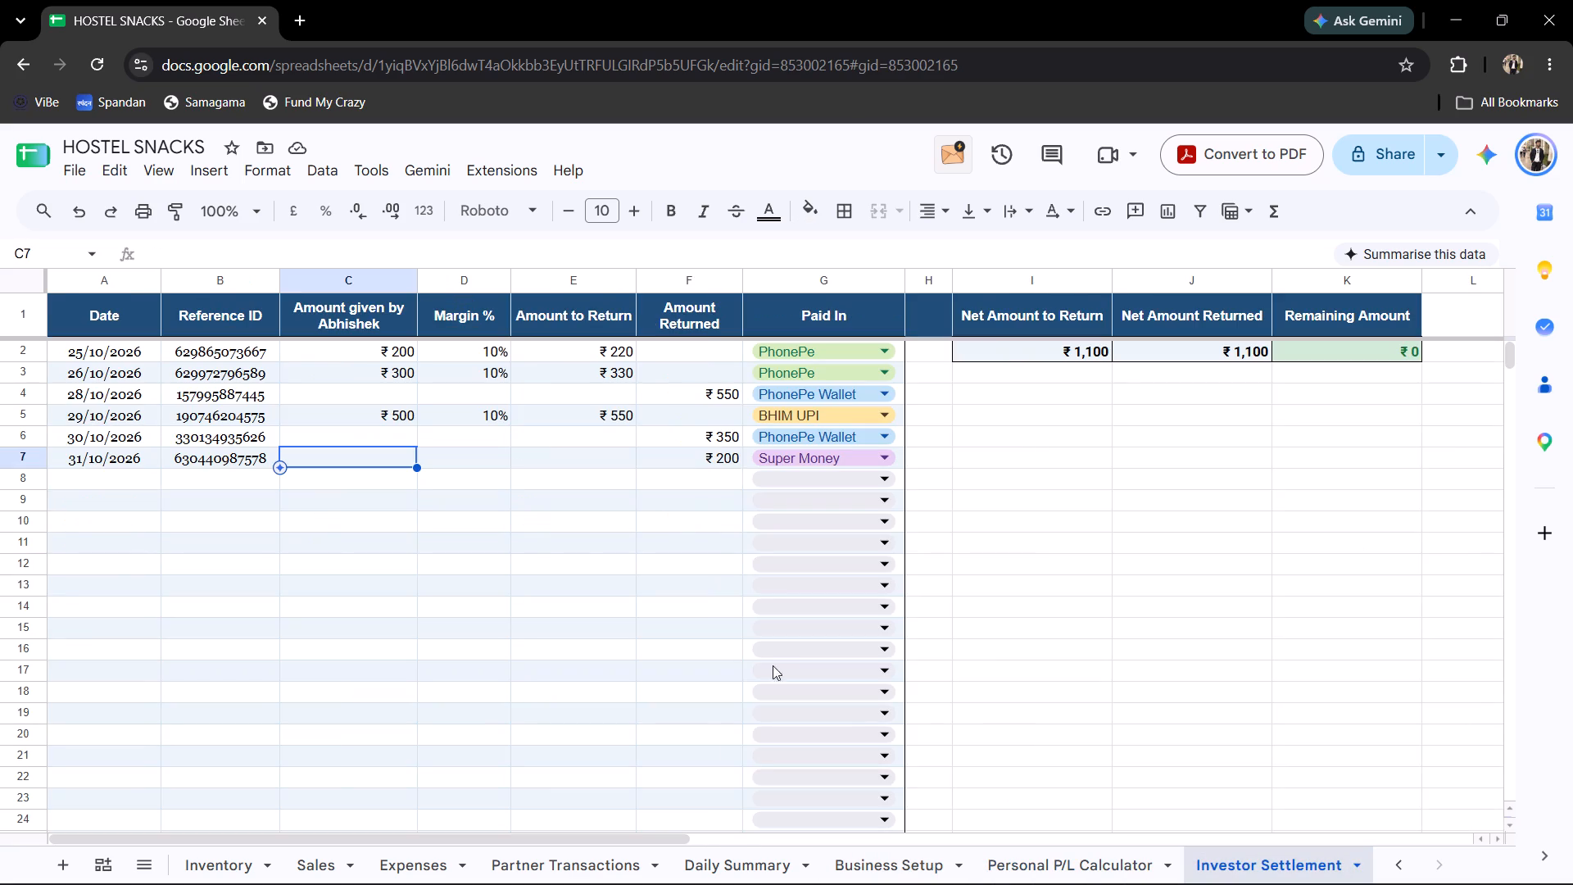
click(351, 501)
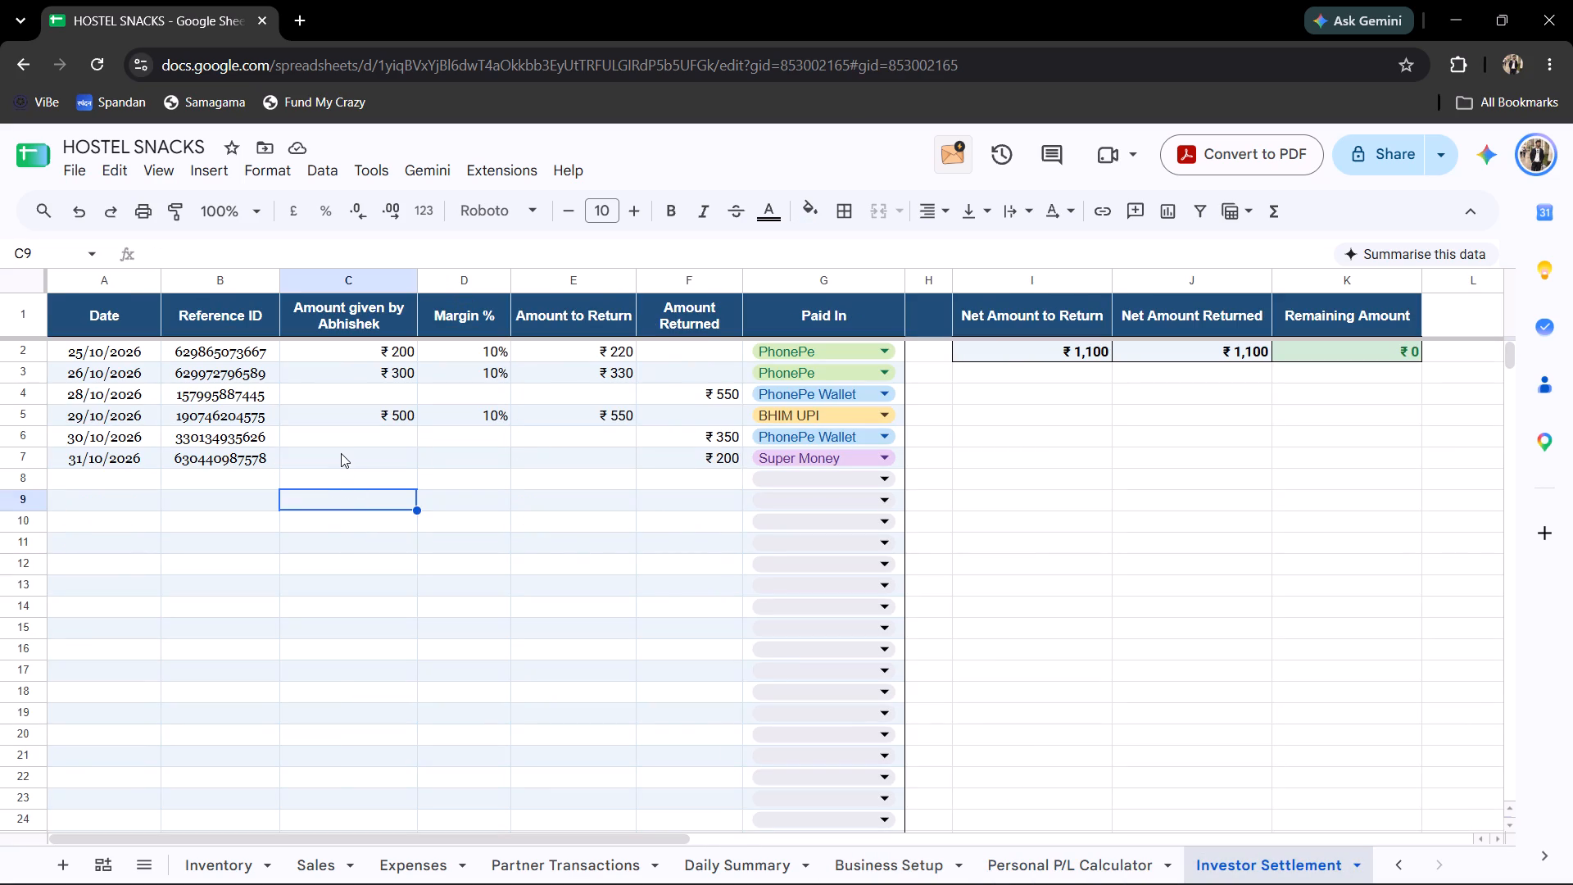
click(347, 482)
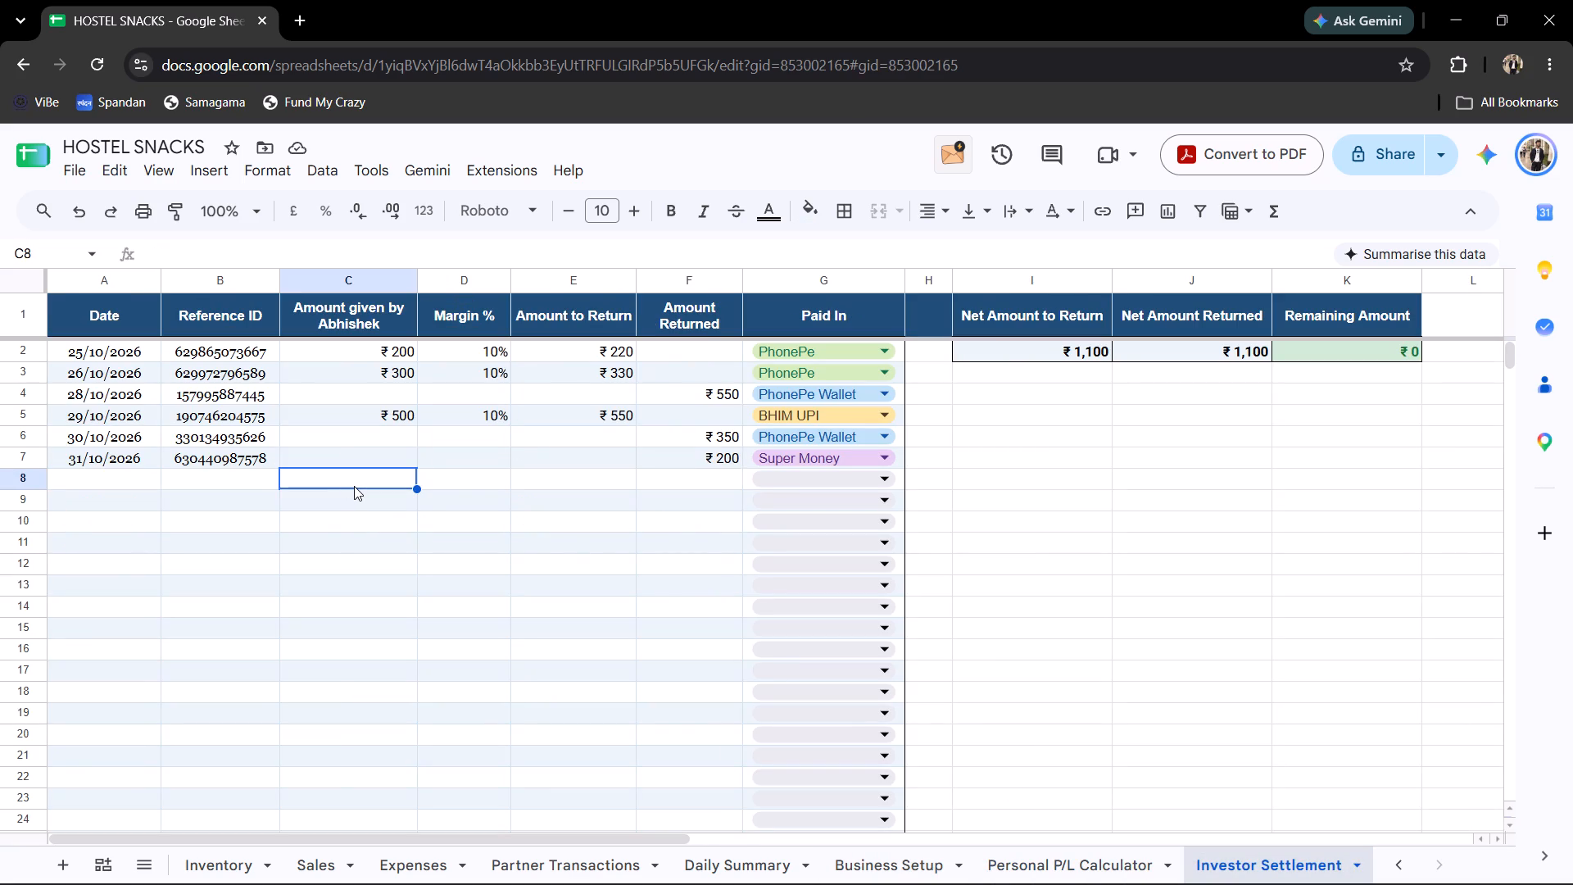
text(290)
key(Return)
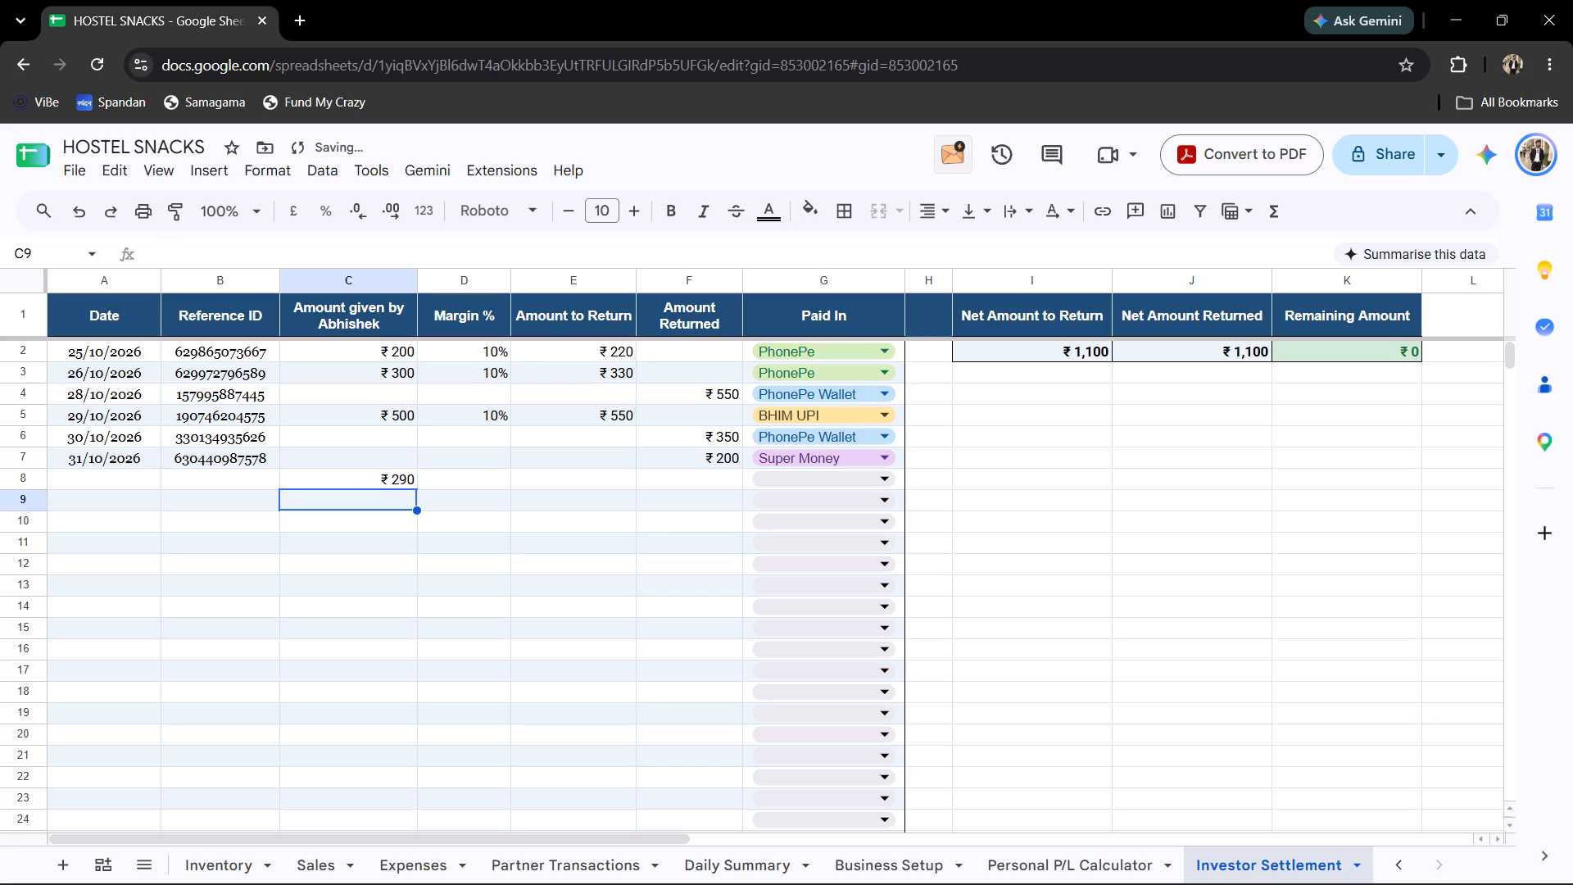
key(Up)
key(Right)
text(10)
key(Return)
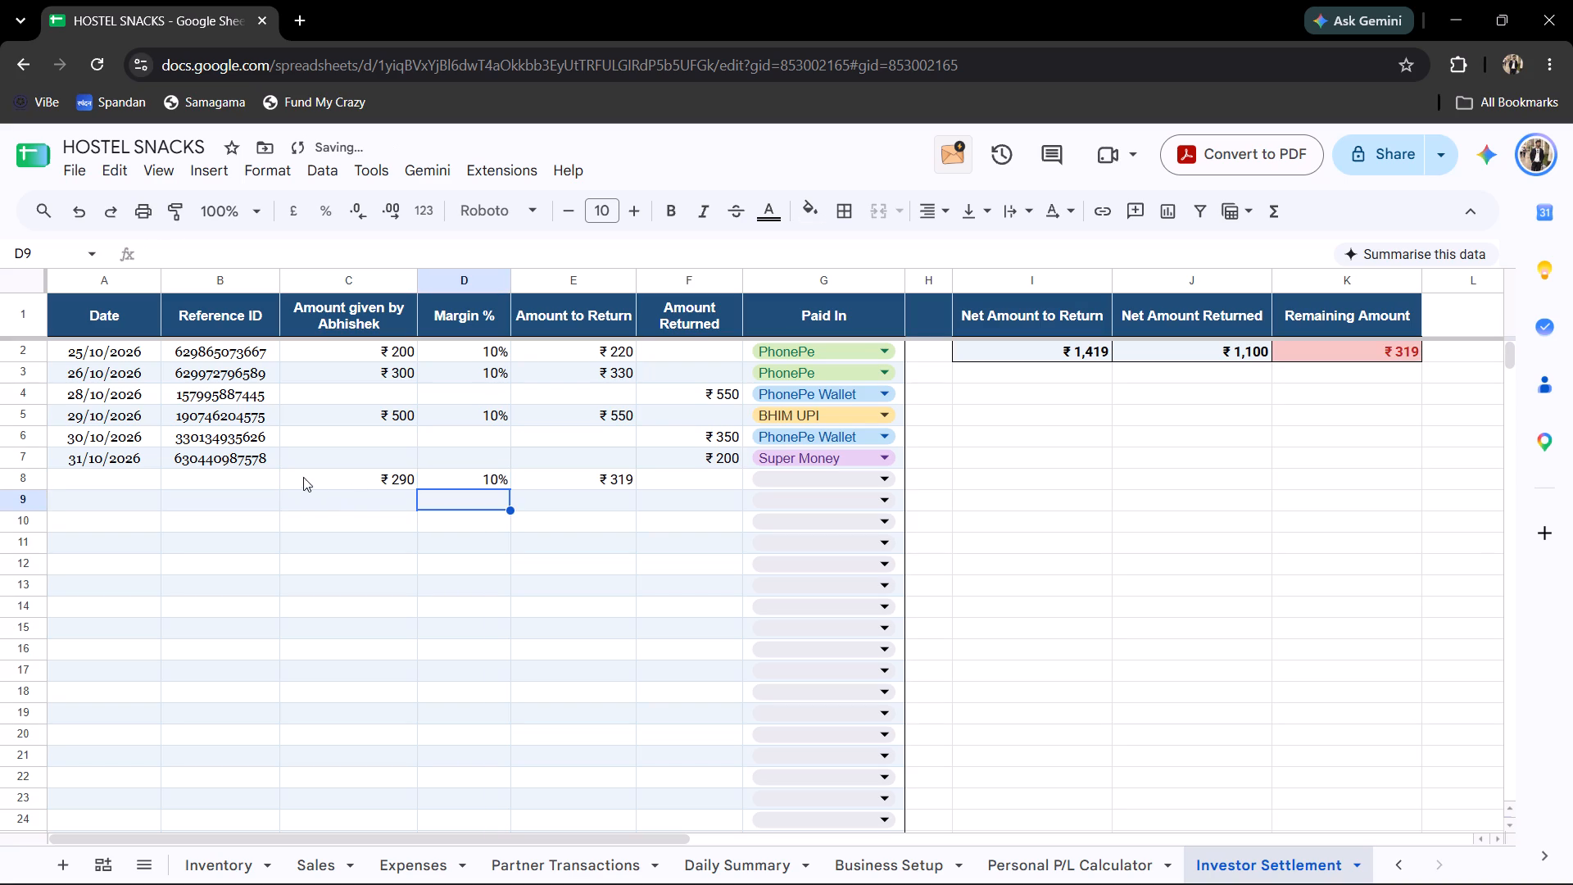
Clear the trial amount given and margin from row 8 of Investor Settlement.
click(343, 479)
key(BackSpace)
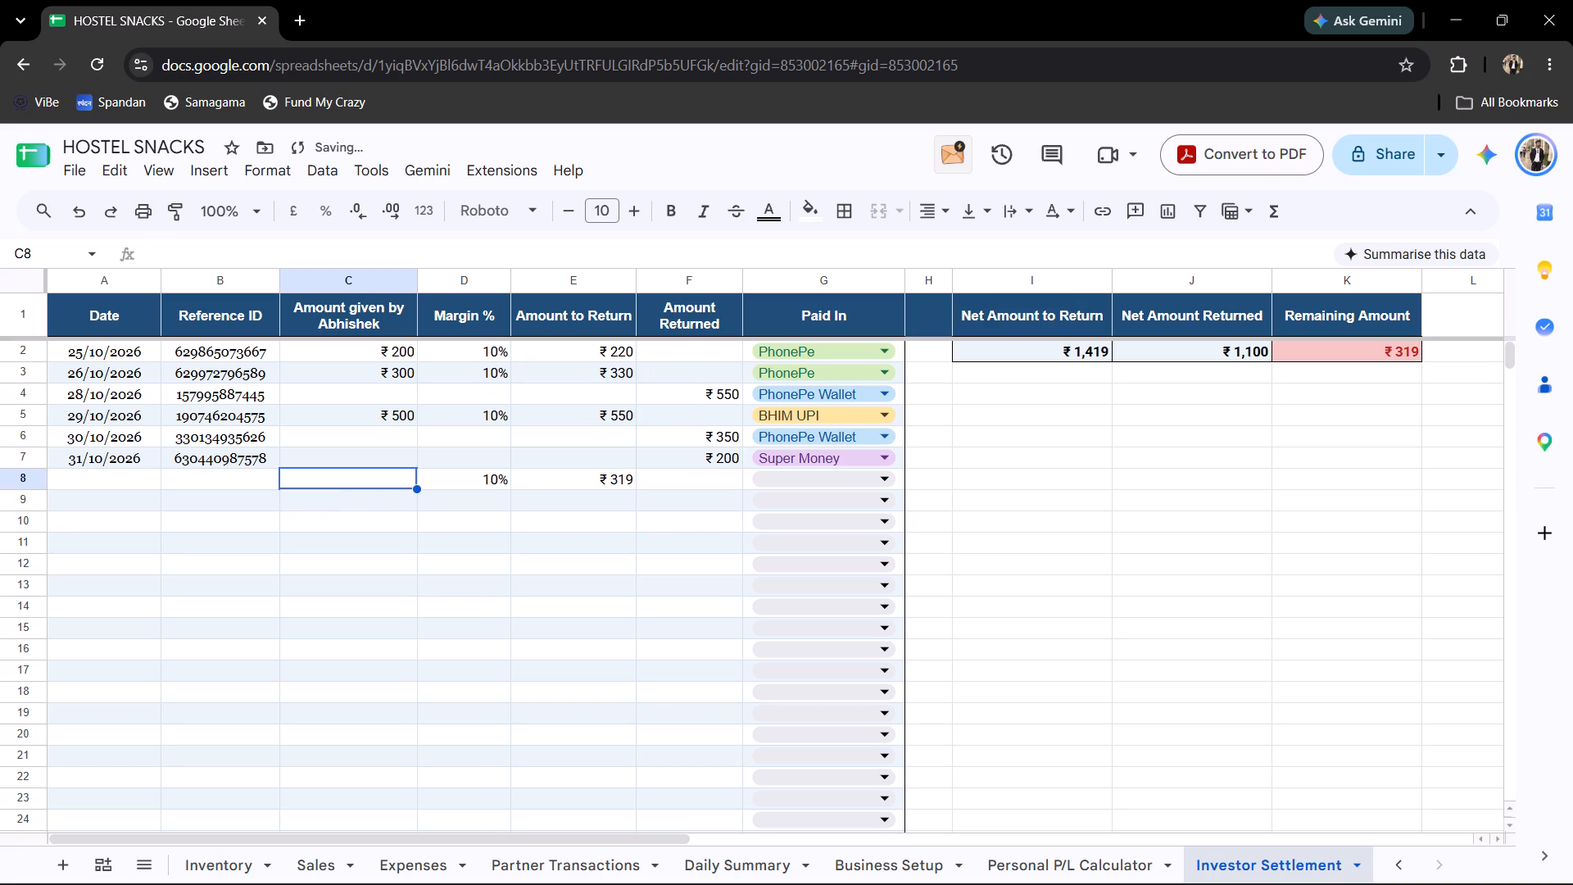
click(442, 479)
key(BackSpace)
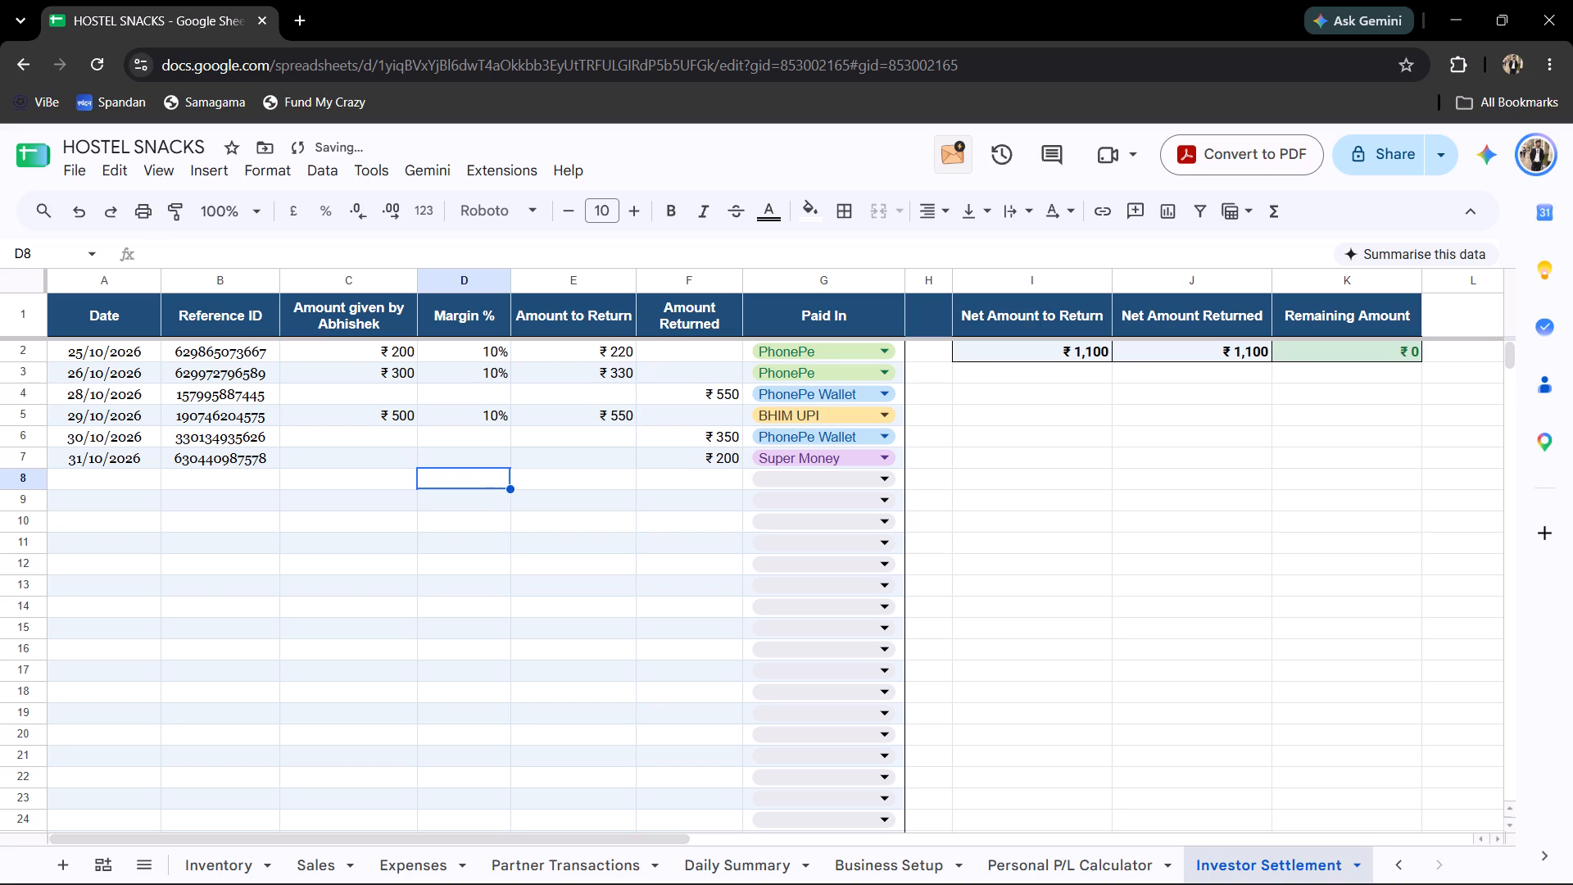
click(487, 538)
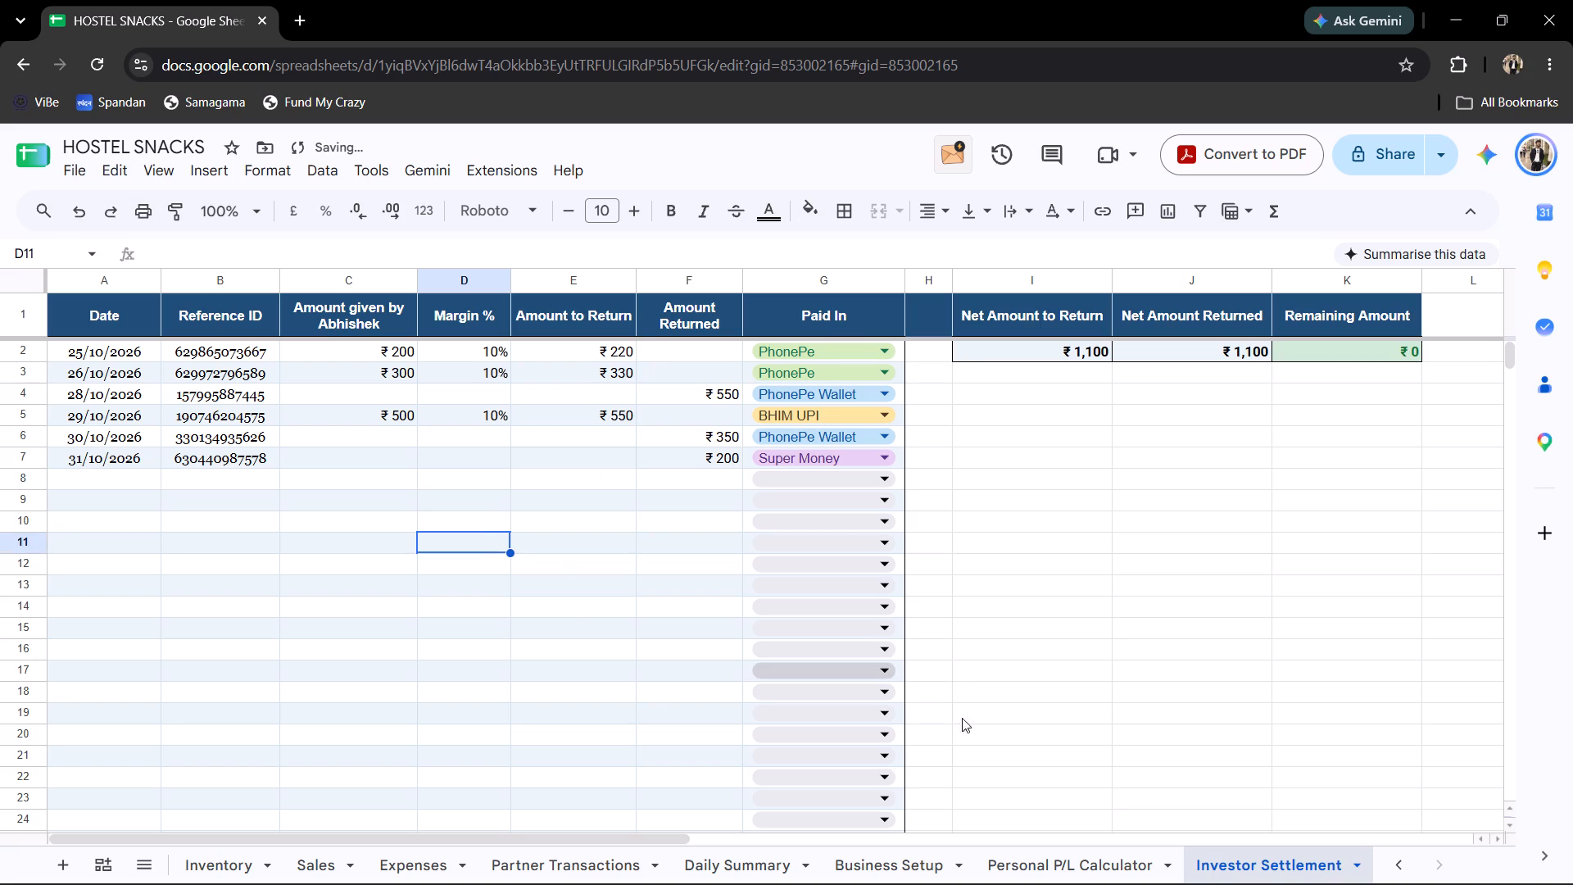
Look through the Business Setup, Daily Summary and Inventory sheets, and examine the latest batch on the Products sheet.
click(996, 860)
click(861, 867)
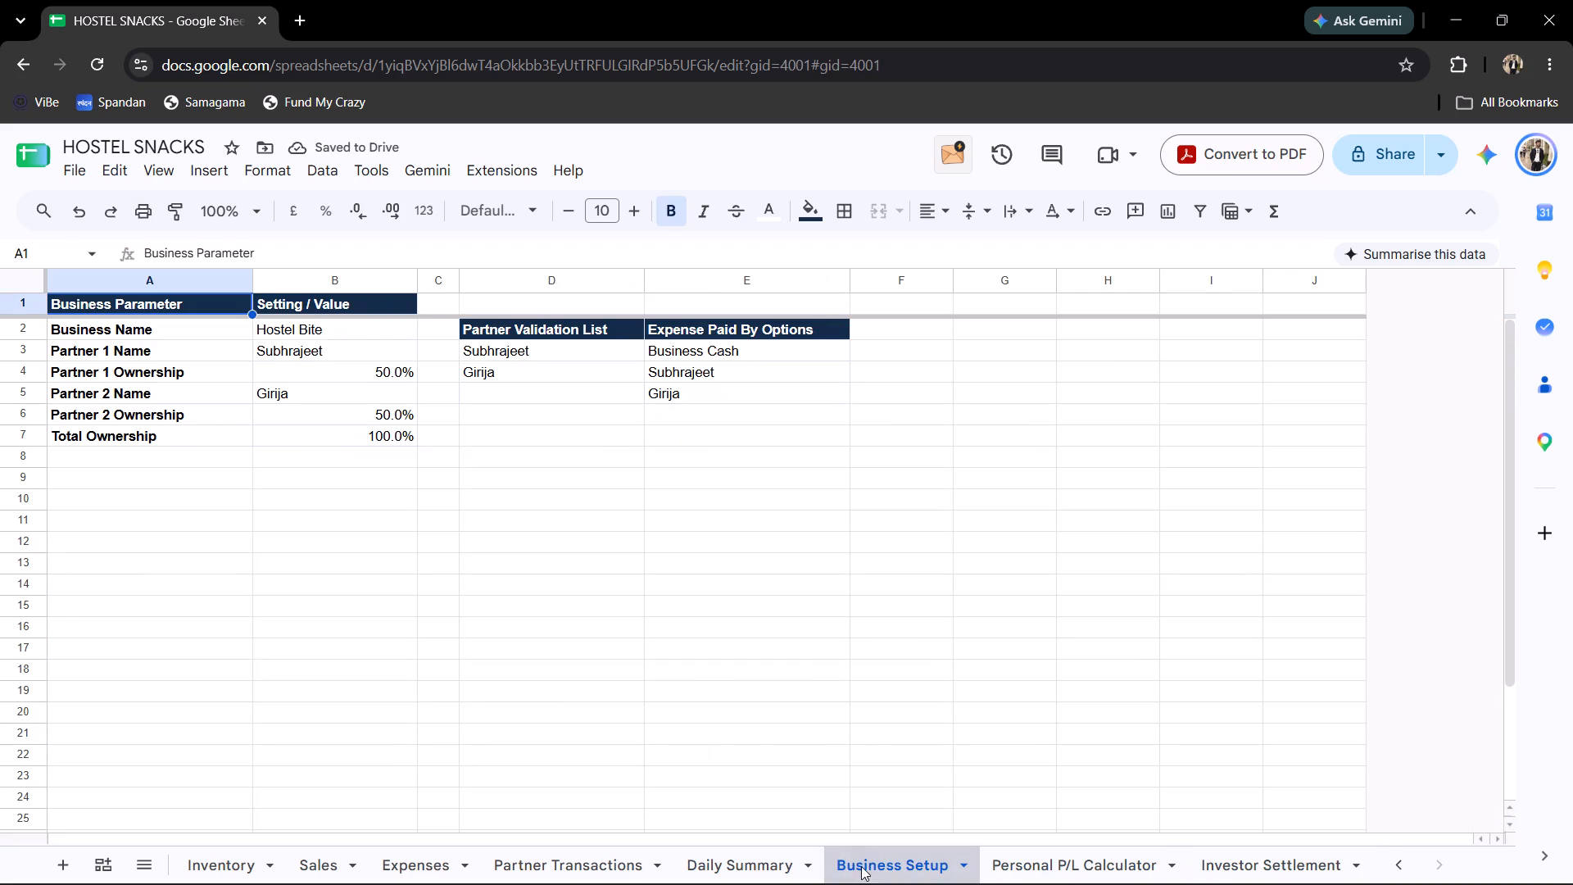
click(746, 856)
click(240, 861)
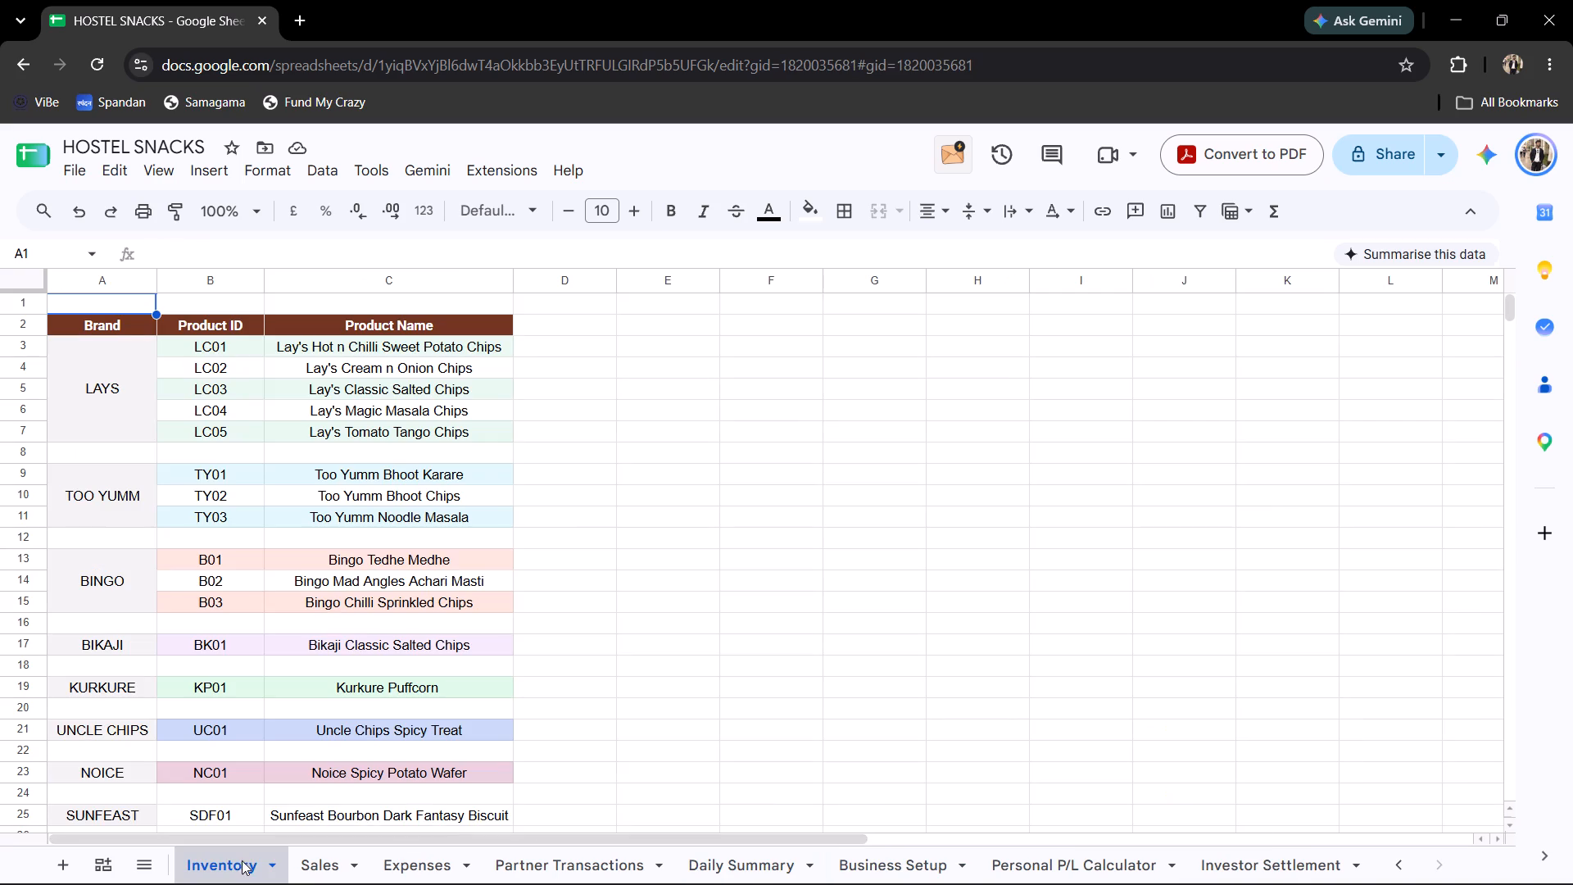
scroll(247, 852, up, 5)
click(246, 852)
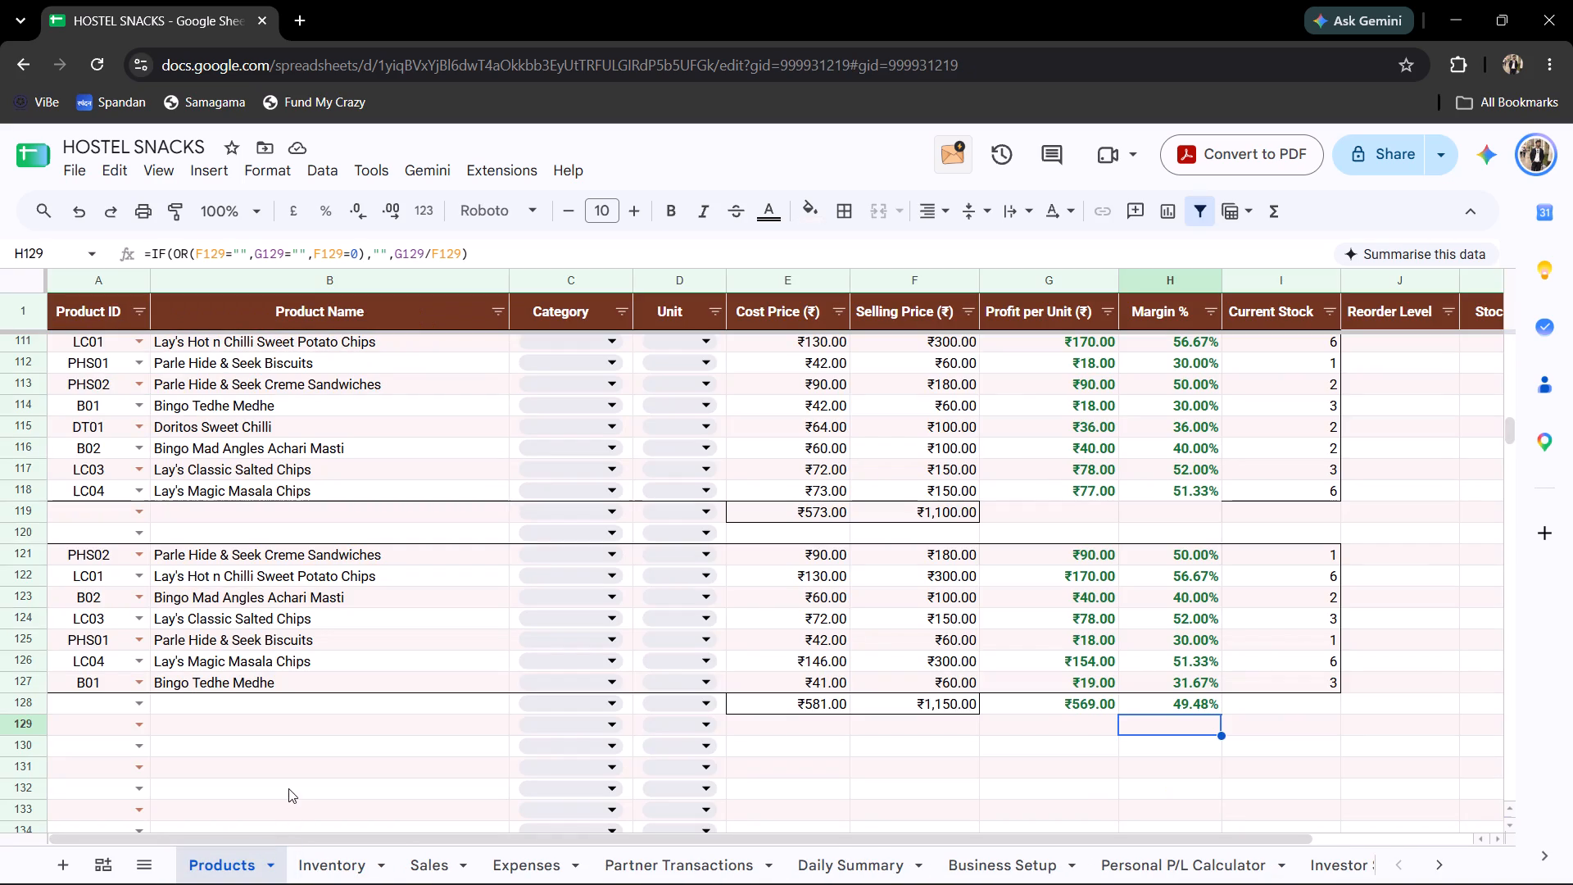
click(1094, 783)
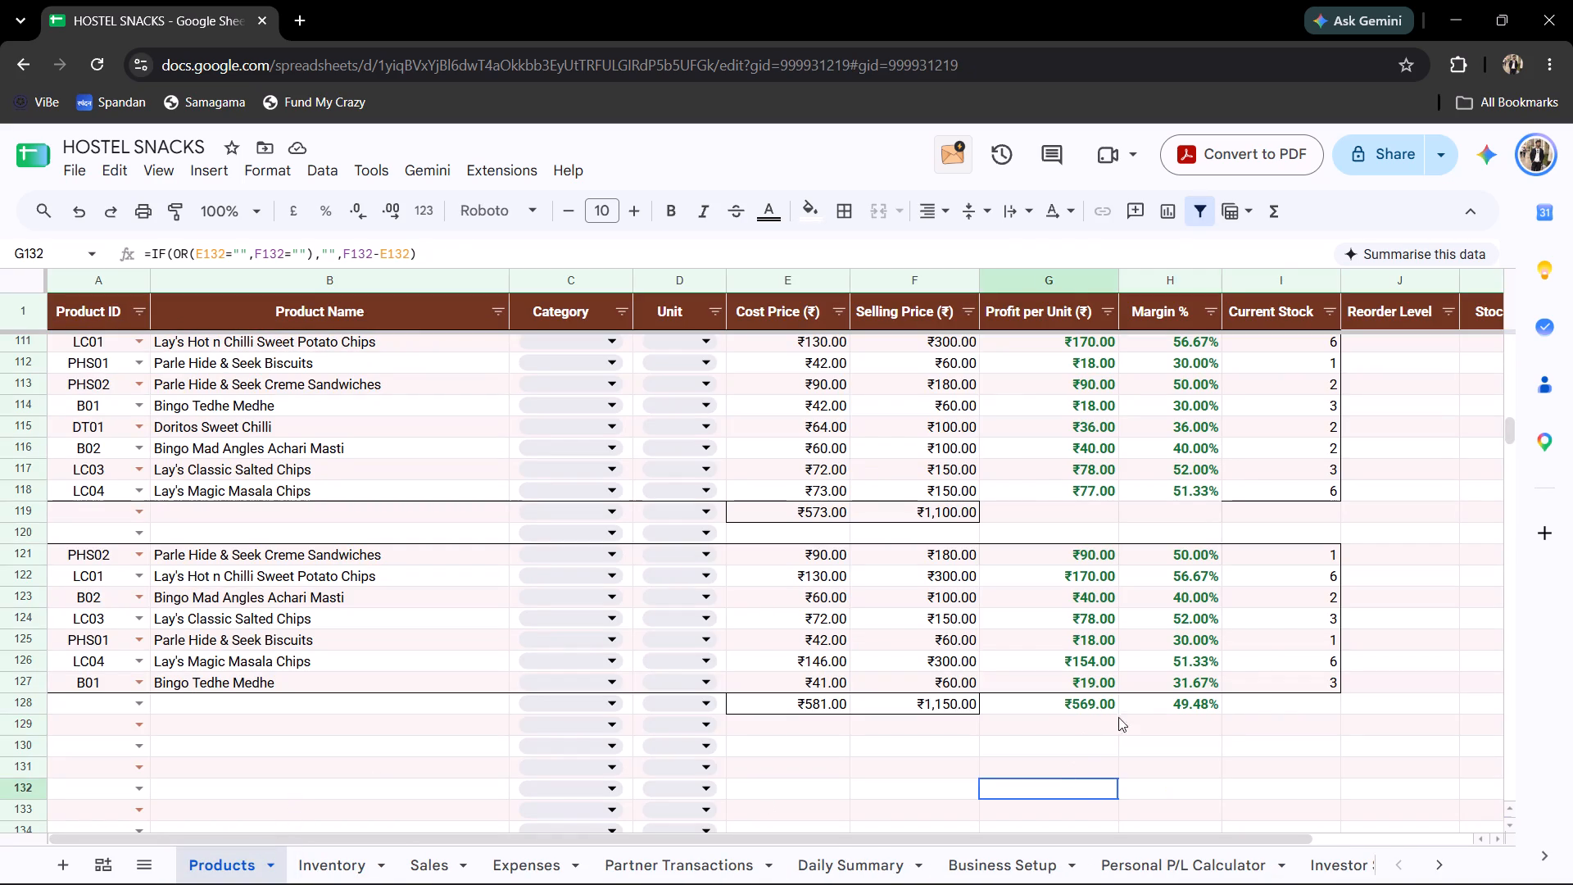